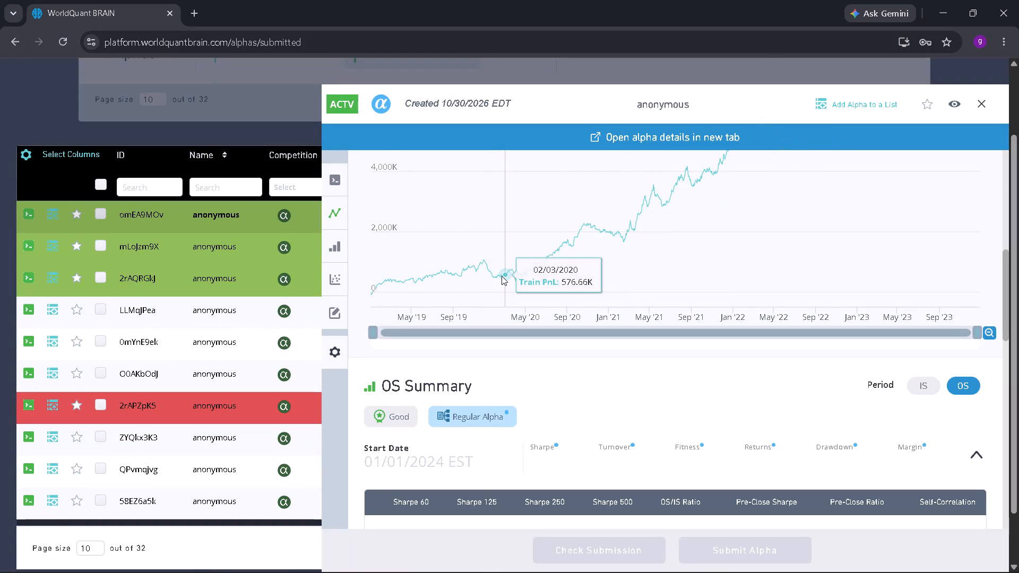
Open the submitted alpha ZYQkx3K3 and copy its full code expression, anl4_adjusted_netincome_ft.
click(221, 437)
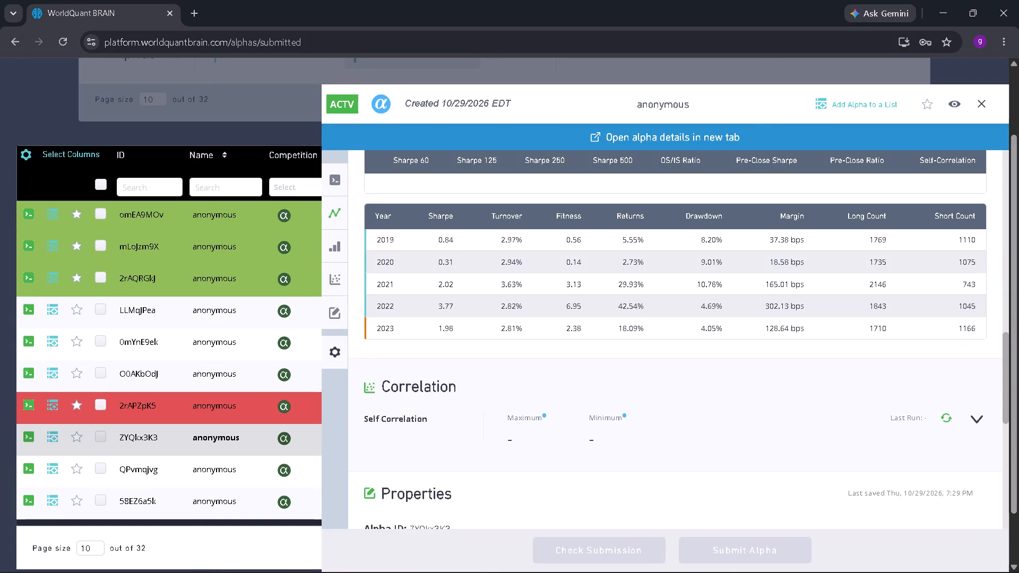
scroll(495, 347, up, 4)
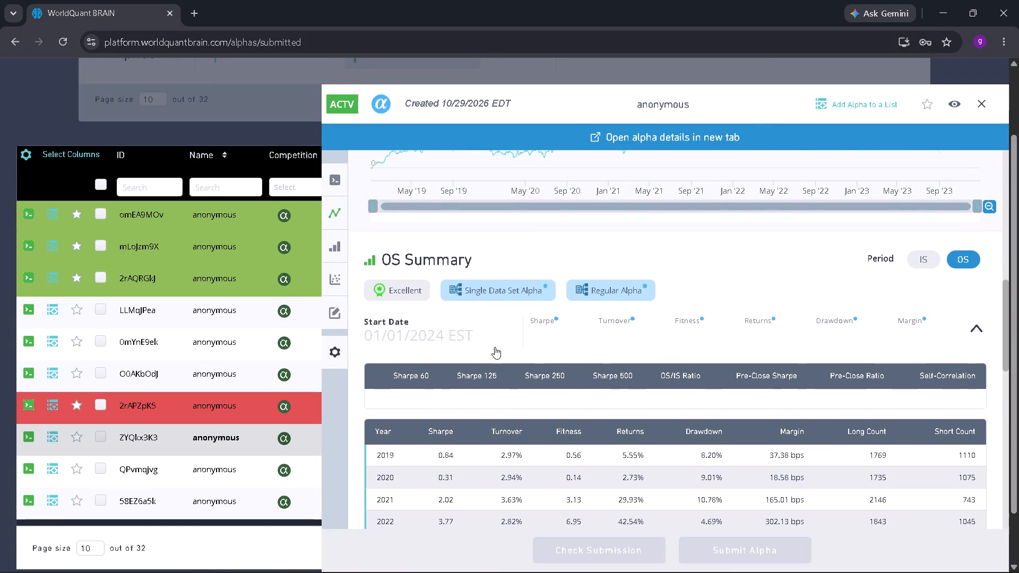
scroll(478, 303, up, 6)
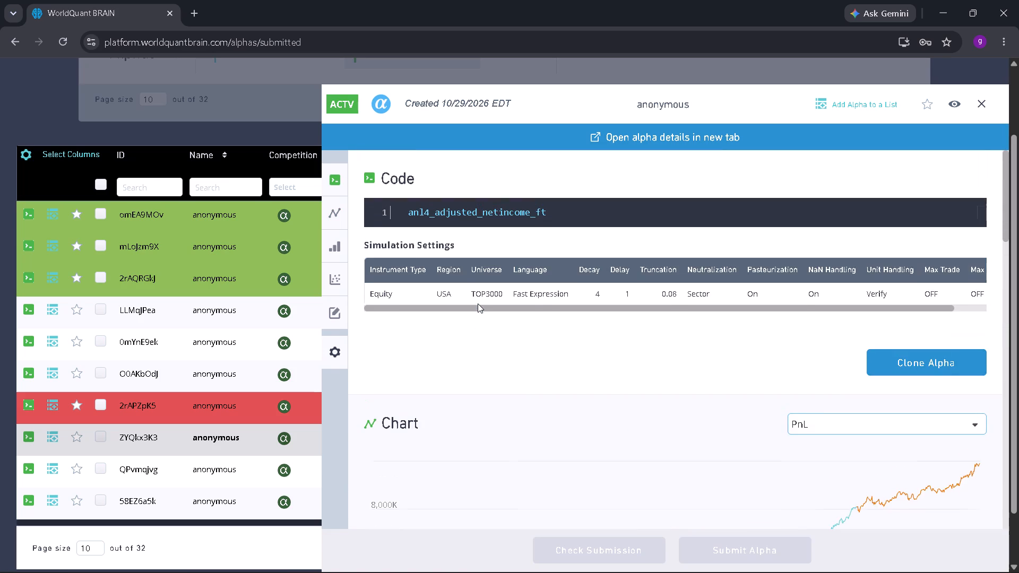
scroll(478, 303, up, 1)
drag(550, 211, 453, 213)
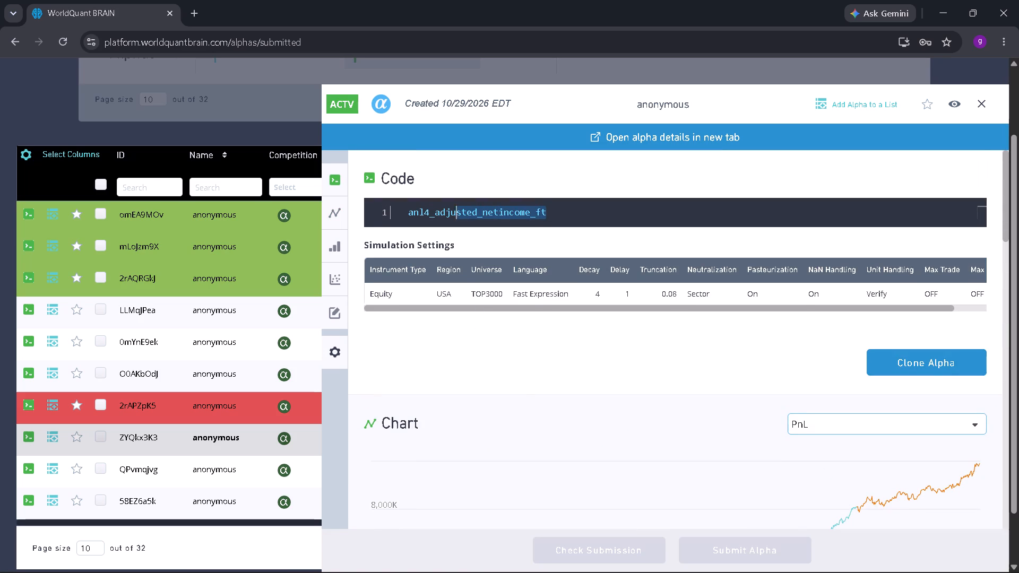
drag(453, 213, 404, 213)
key(ctrl+c)
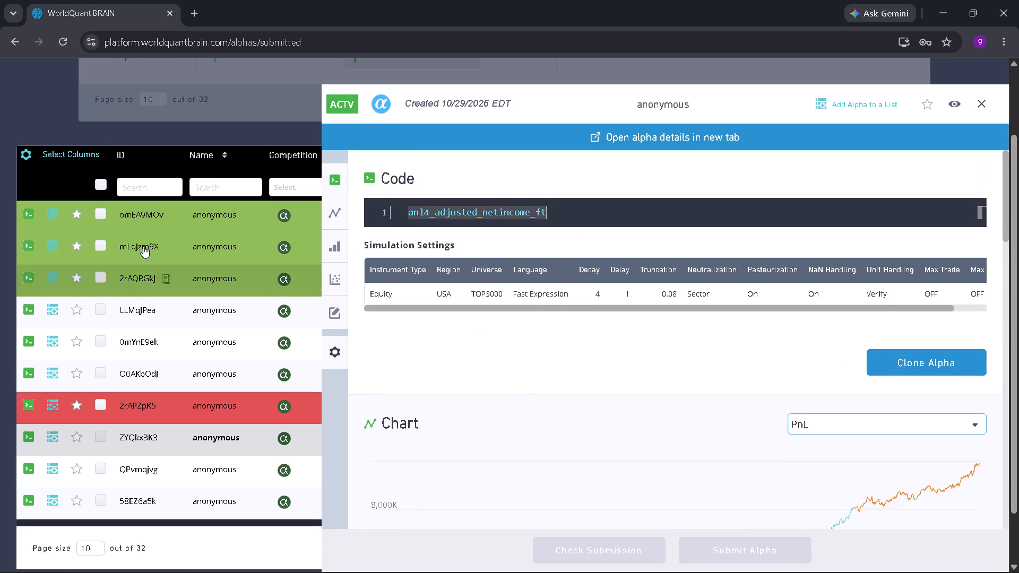
Leave the alpha details, search the Data page for anl4_adjusted_netincome_ft and show all matching fields.
click(271, 85)
scroll(271, 85, up, 2)
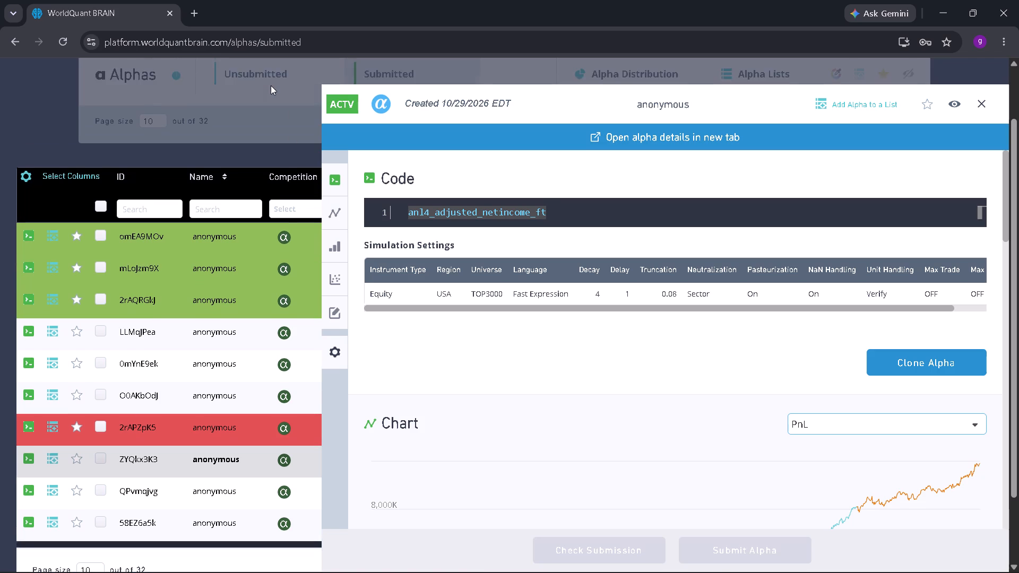
scroll(271, 85, up, 1)
click(369, 67)
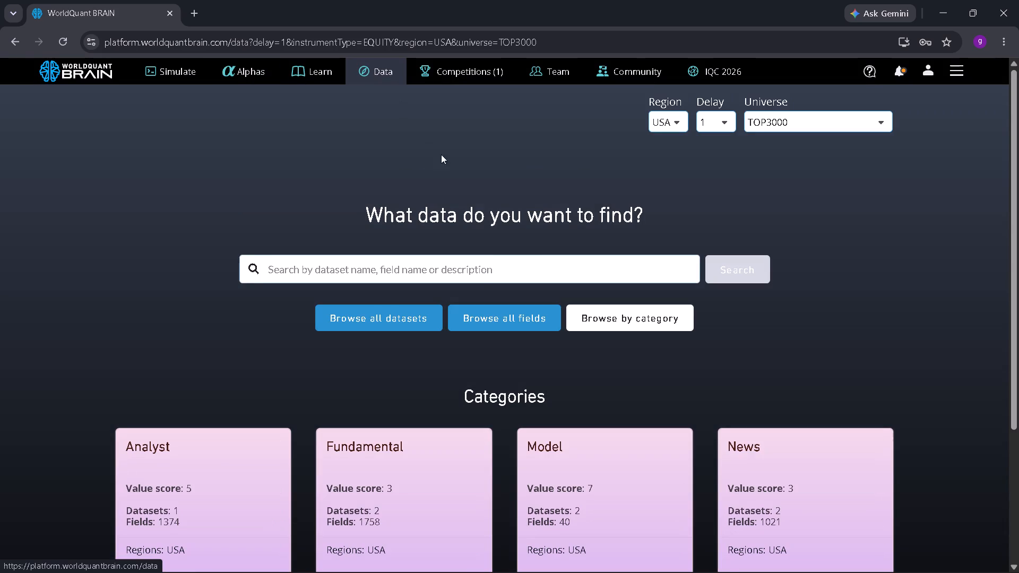
drag(483, 284, 485, 278)
click(485, 278)
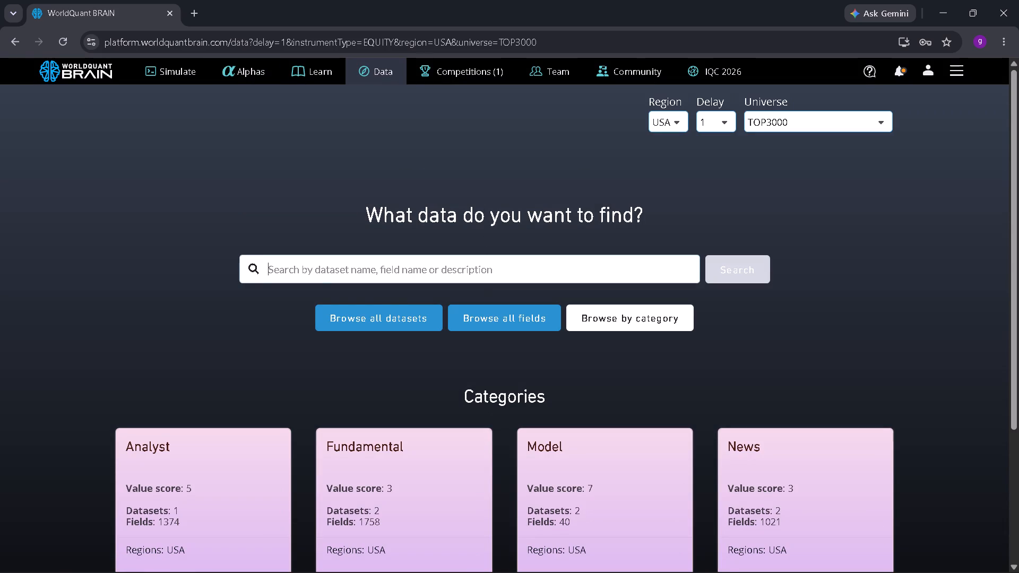
key(ctrl+v)
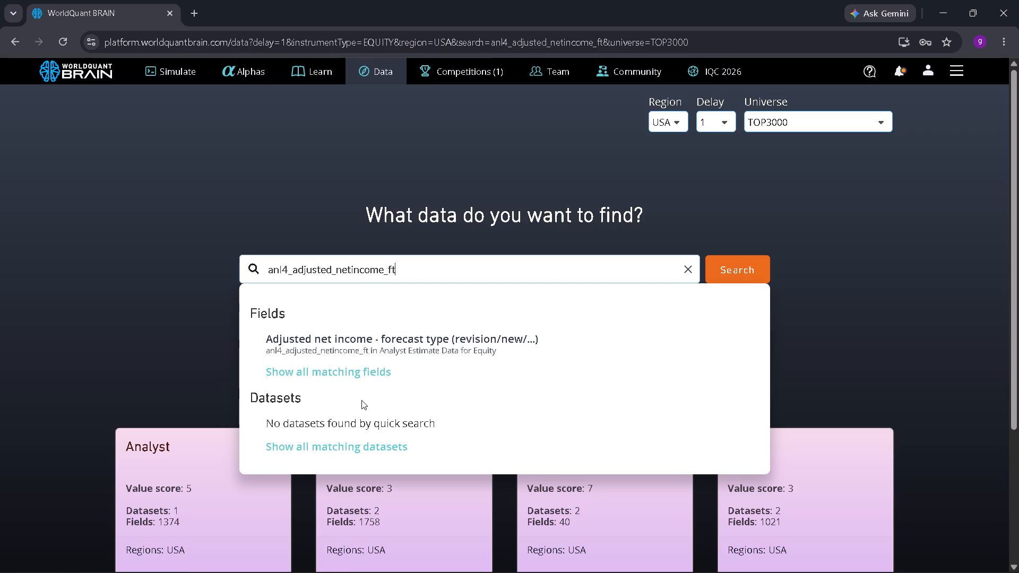
click(351, 374)
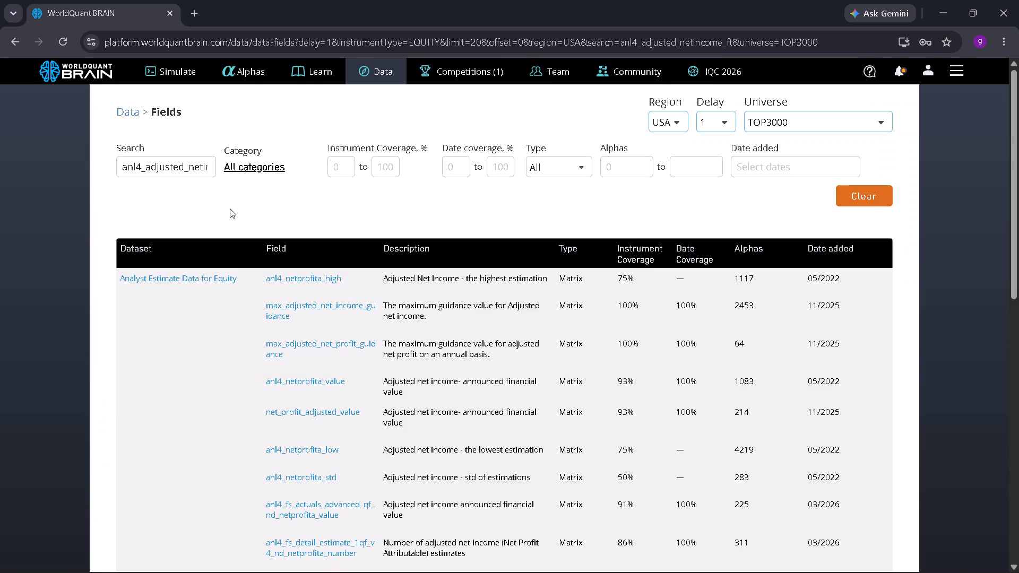
Return to the main Data page, search again for anl4_adjusted_netincome_ft and look through all matching datasets.
click(131, 110)
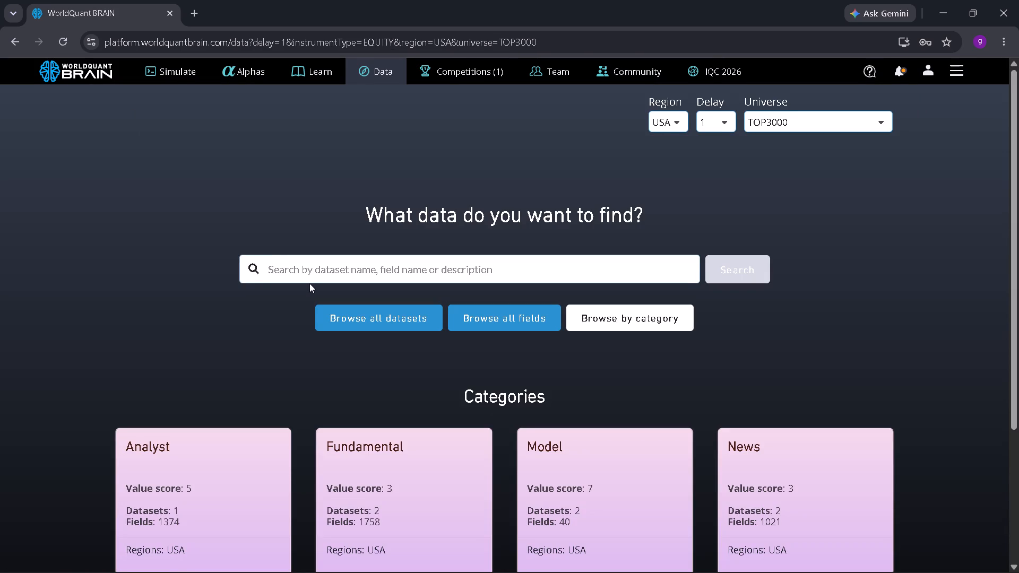
scroll(309, 283, down, 4)
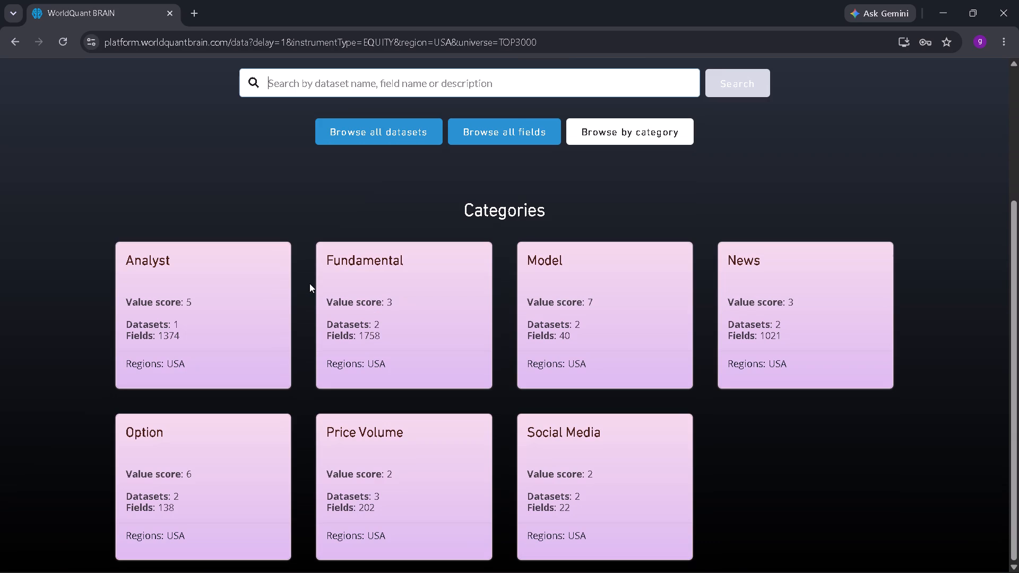
scroll(309, 283, down, 1)
scroll(309, 283, up, 1)
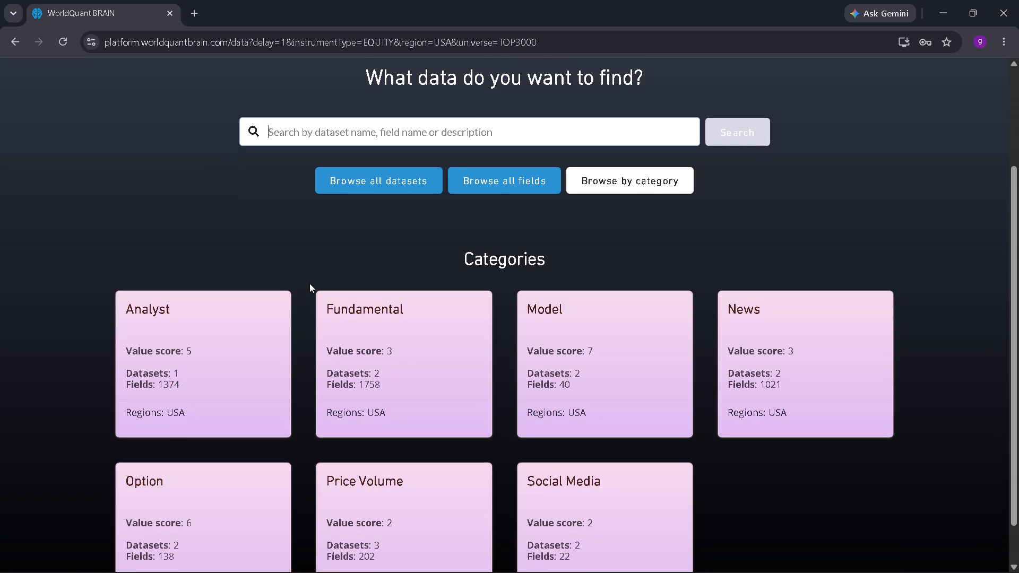
scroll(309, 283, up, 1)
click(345, 155)
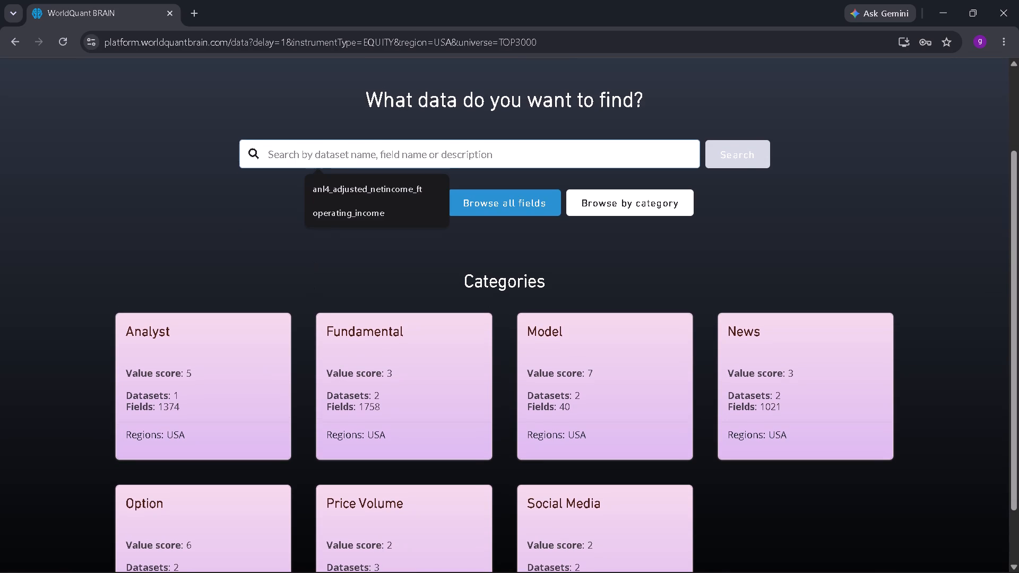
key(ctrl+v)
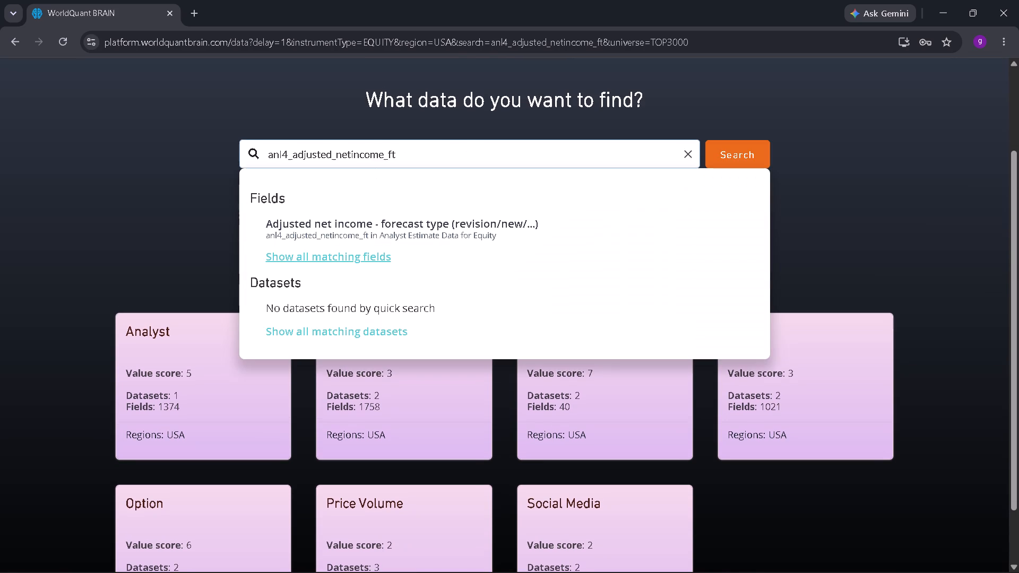
click(339, 331)
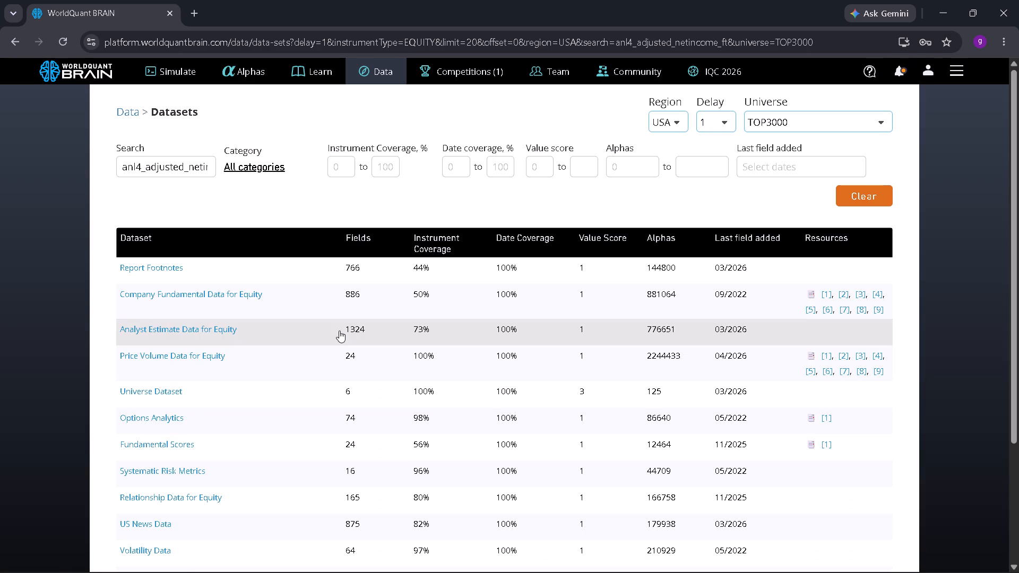
scroll(319, 323, down, 5)
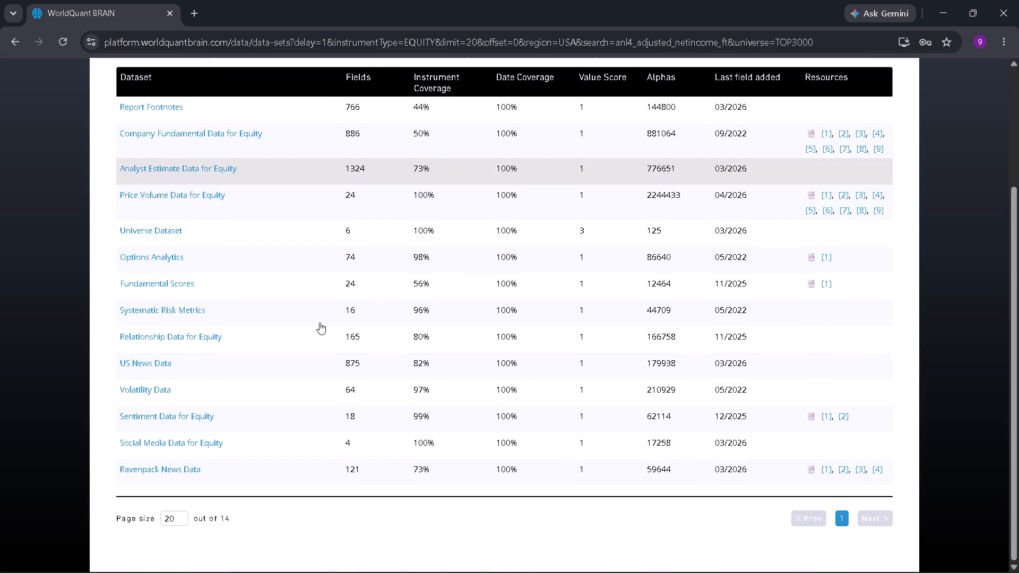
scroll(319, 323, up, 5)
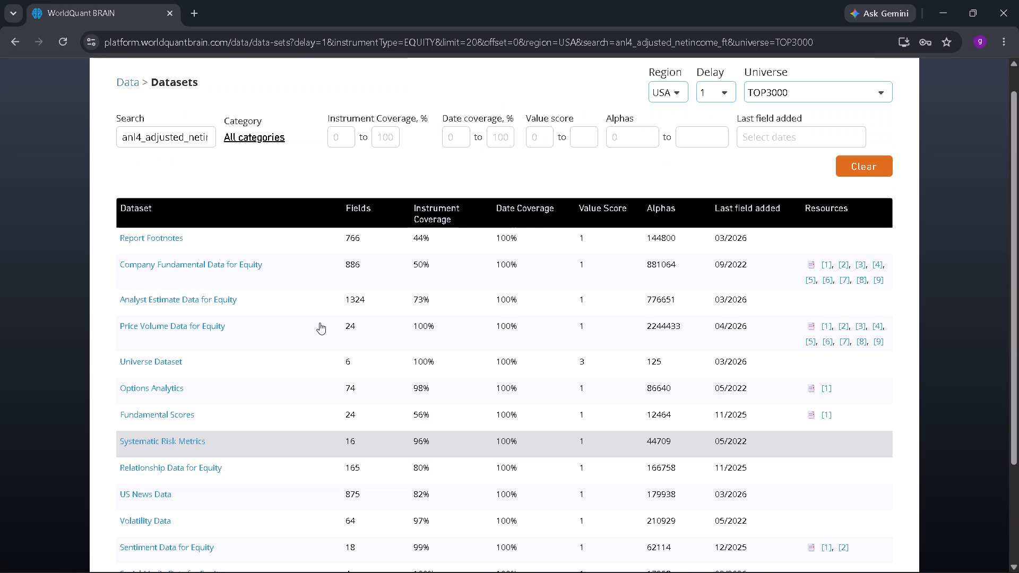
Return to the main Data page, browse all fields and look through the first page of the list.
click(132, 118)
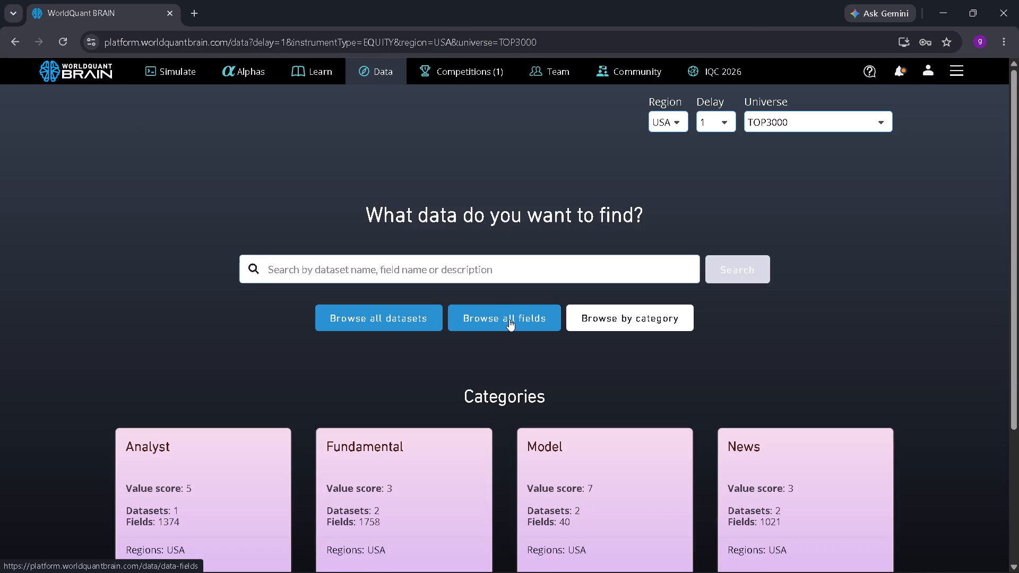
scroll(509, 319, down, 3)
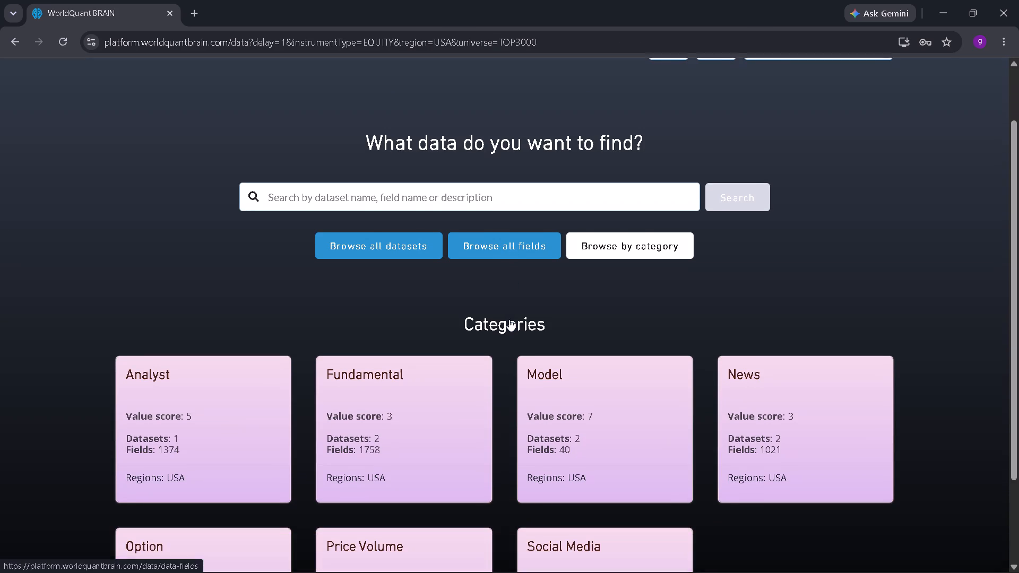
scroll(509, 319, down, 1)
scroll(509, 319, up, 2)
click(515, 274)
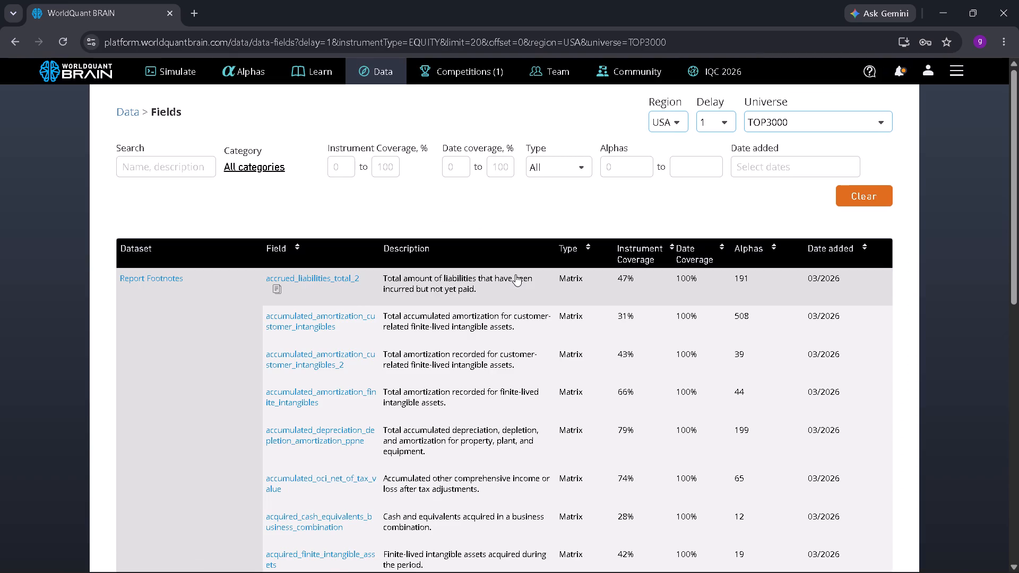
scroll(366, 429, down, 8)
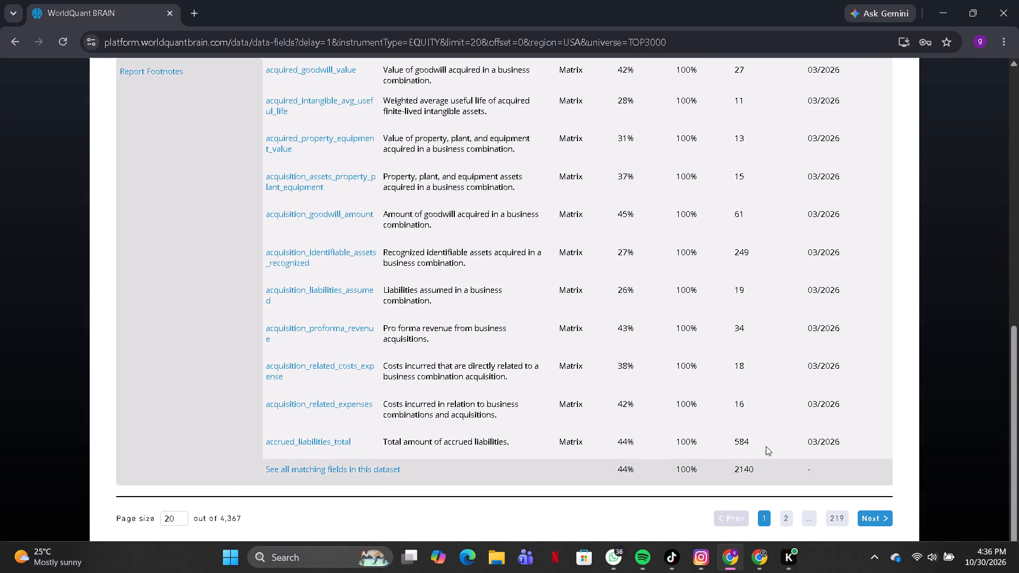
scroll(773, 435, up, 7)
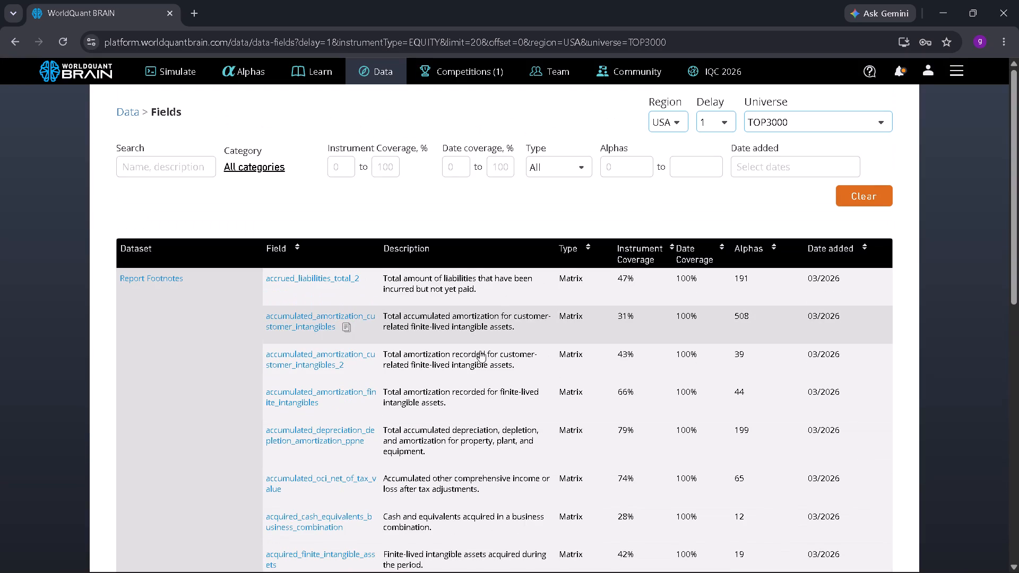
scroll(542, 423, down, 6)
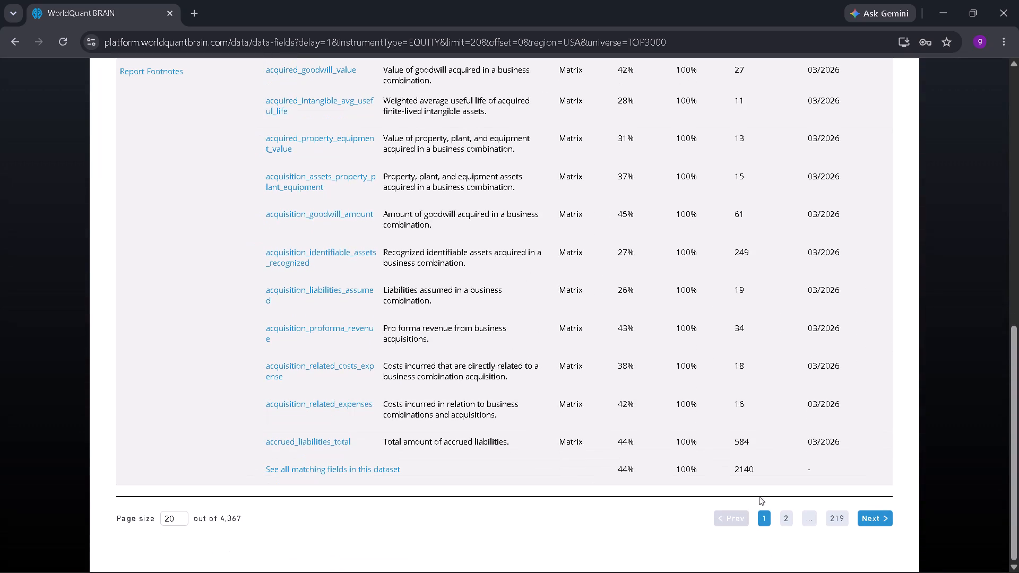
Look through page 2 of the full fields list and advance to page 3.
click(789, 519)
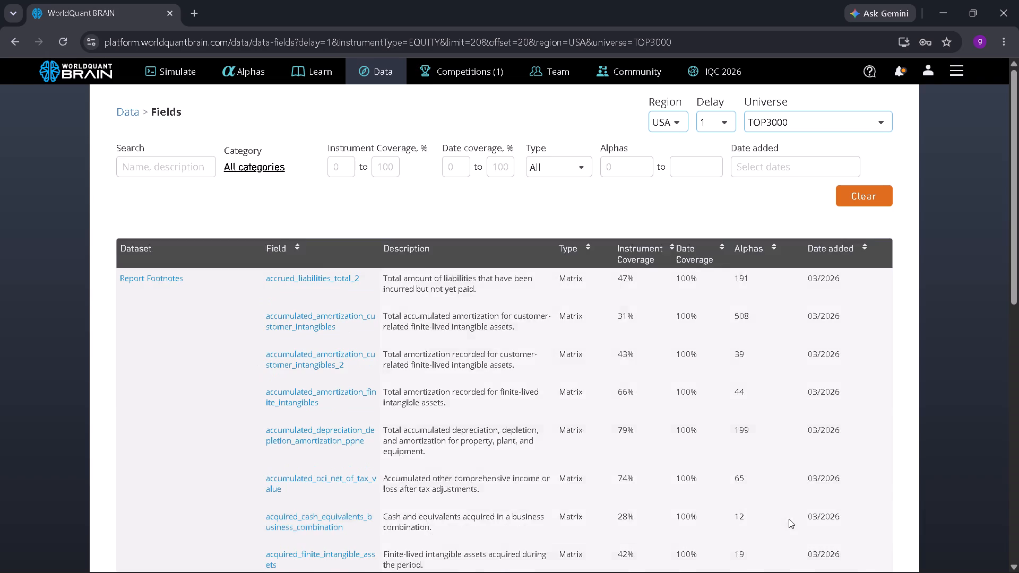
scroll(624, 428, down, 2)
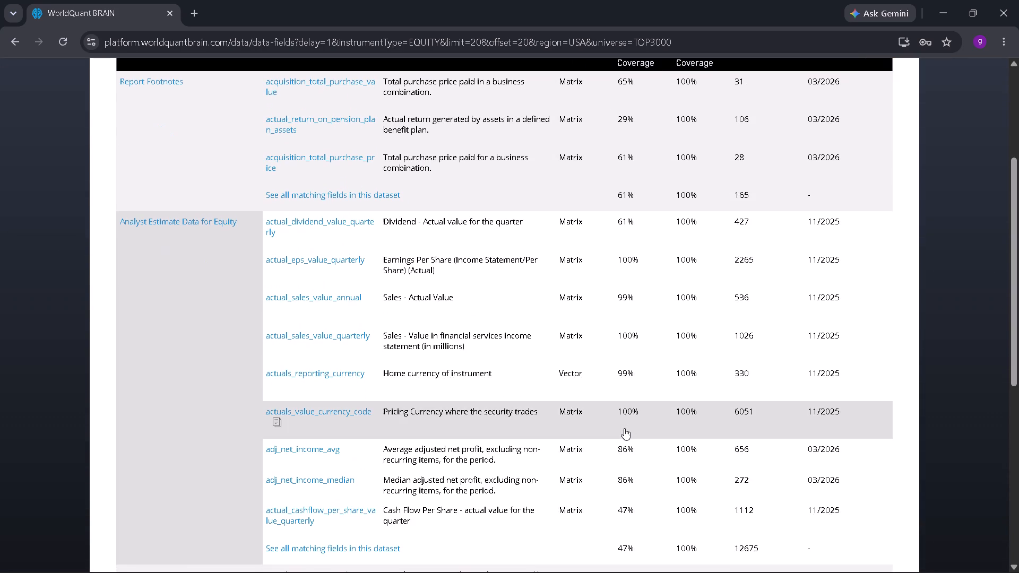
scroll(624, 428, down, 4)
scroll(624, 428, up, 1)
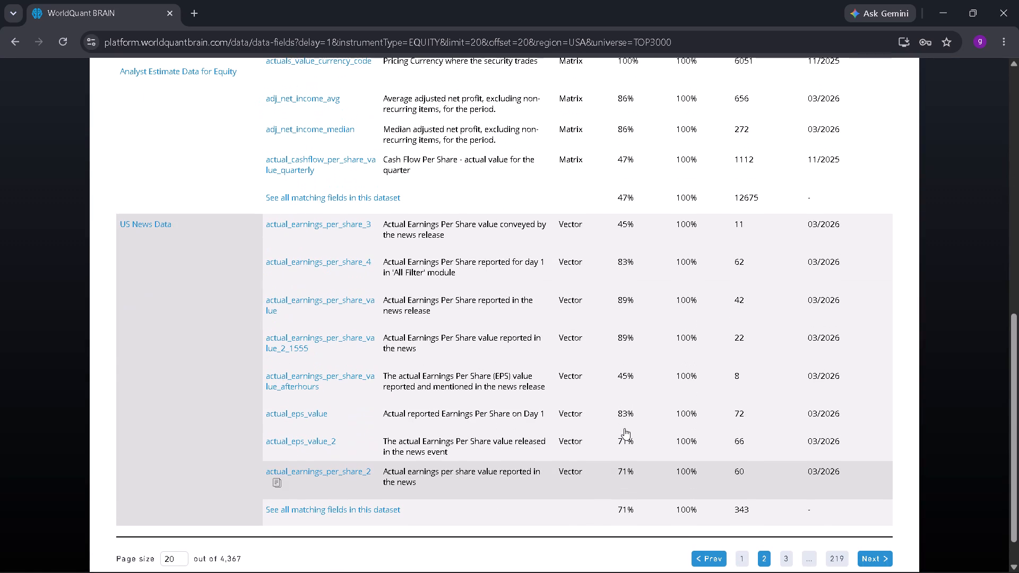
scroll(624, 428, up, 2)
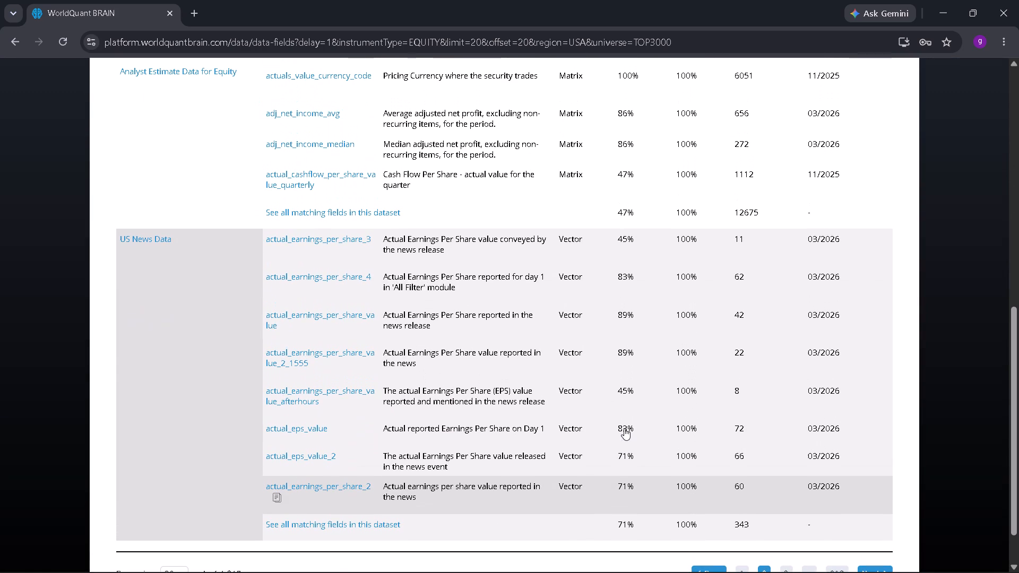
scroll(624, 428, up, 1)
scroll(624, 428, down, 2)
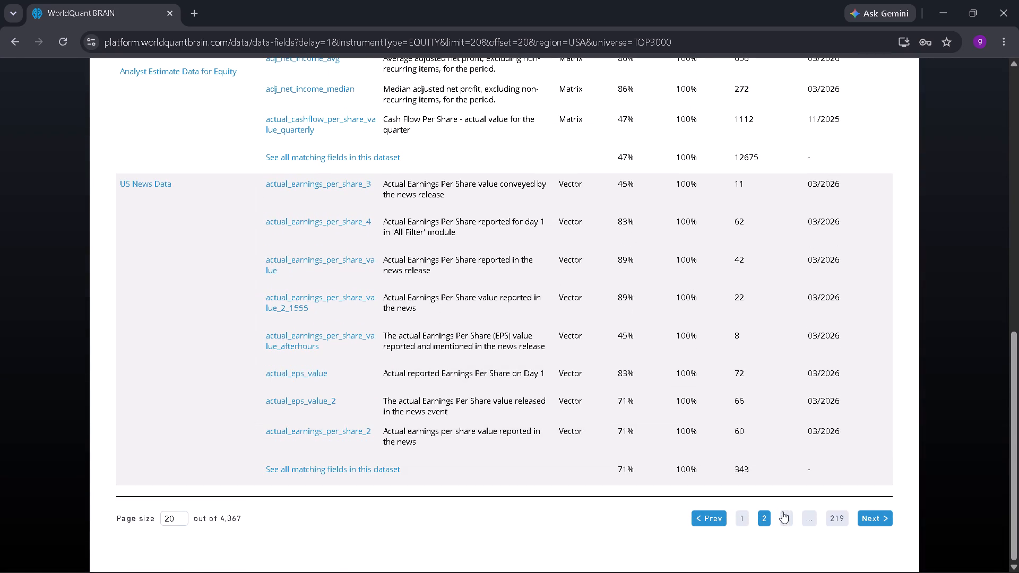
click(788, 518)
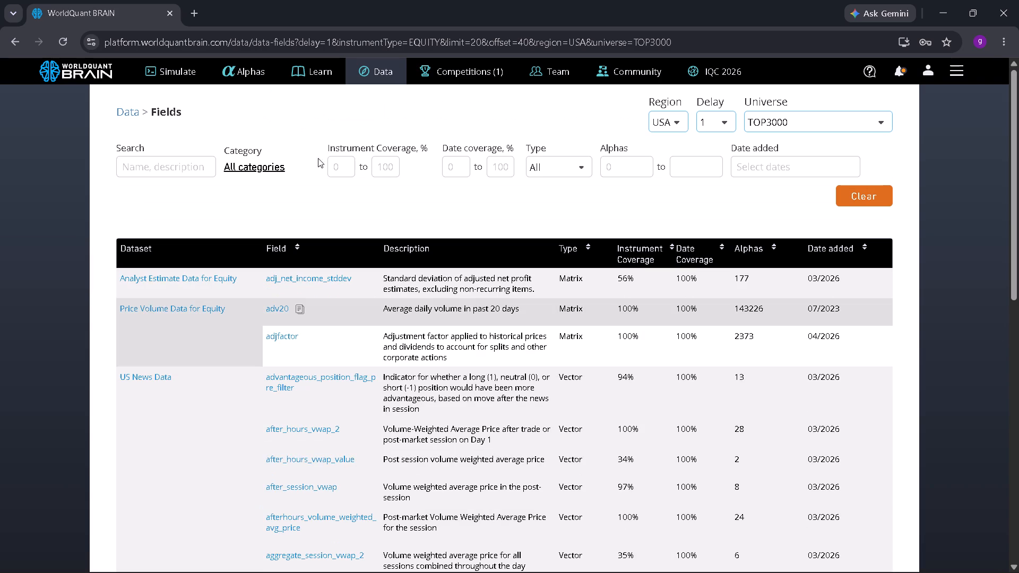
Filter the fields list to the Analyst Estimates subcategory of Analyst and look through its fields.
click(237, 168)
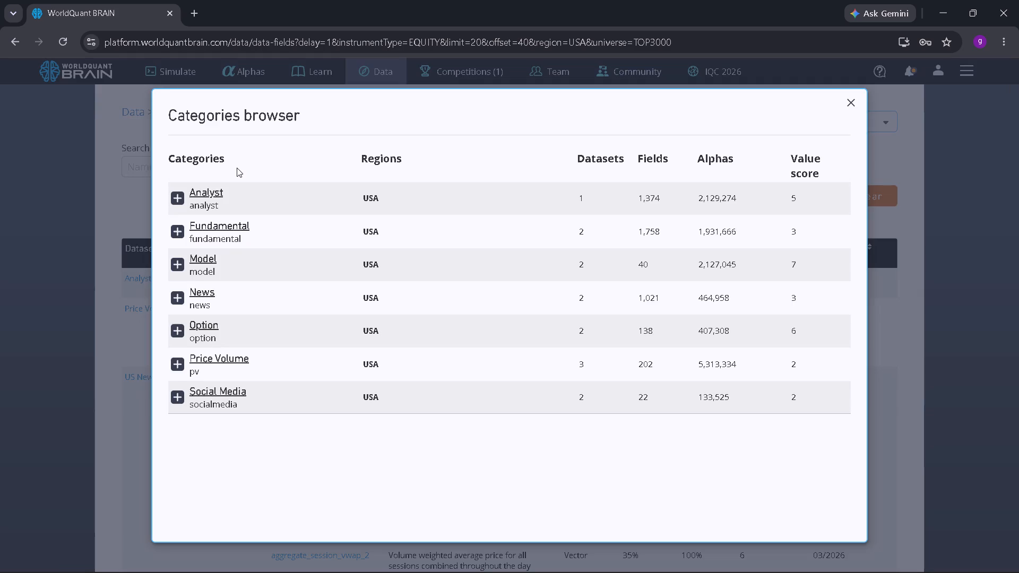
click(180, 196)
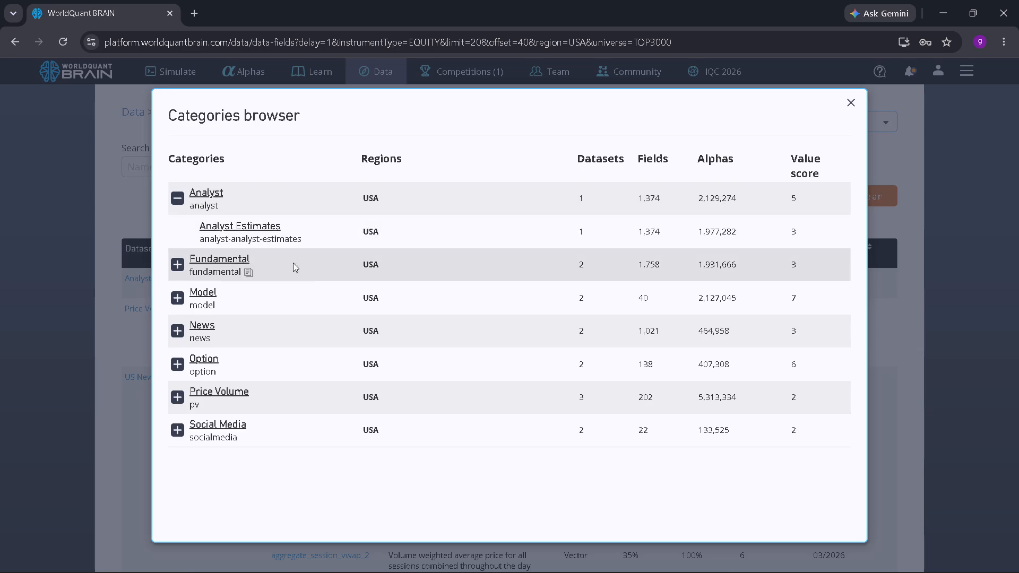
click(245, 221)
scroll(254, 313, down, 2)
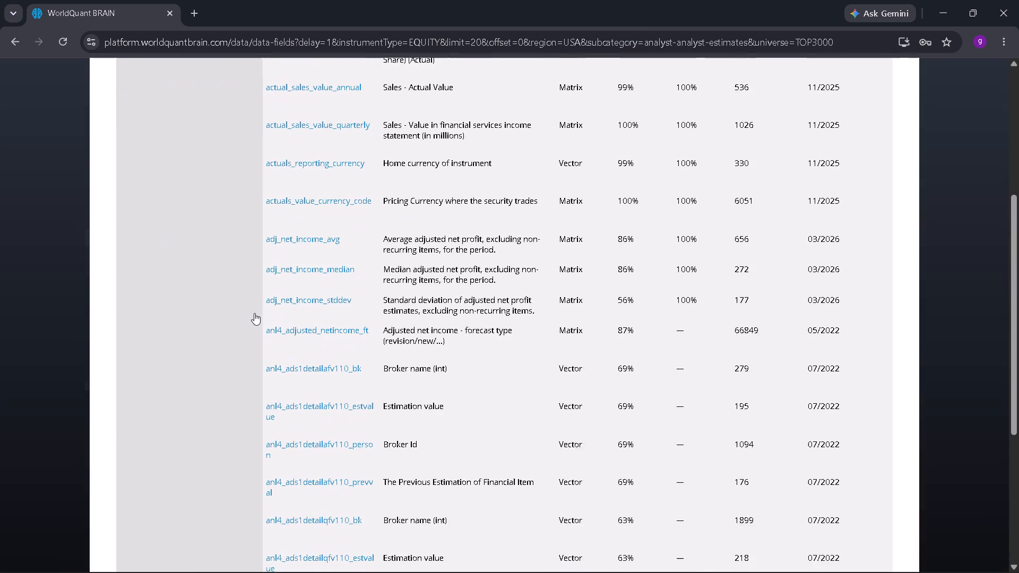
scroll(254, 313, down, 5)
scroll(254, 313, up, 9)
scroll(254, 313, down, 1)
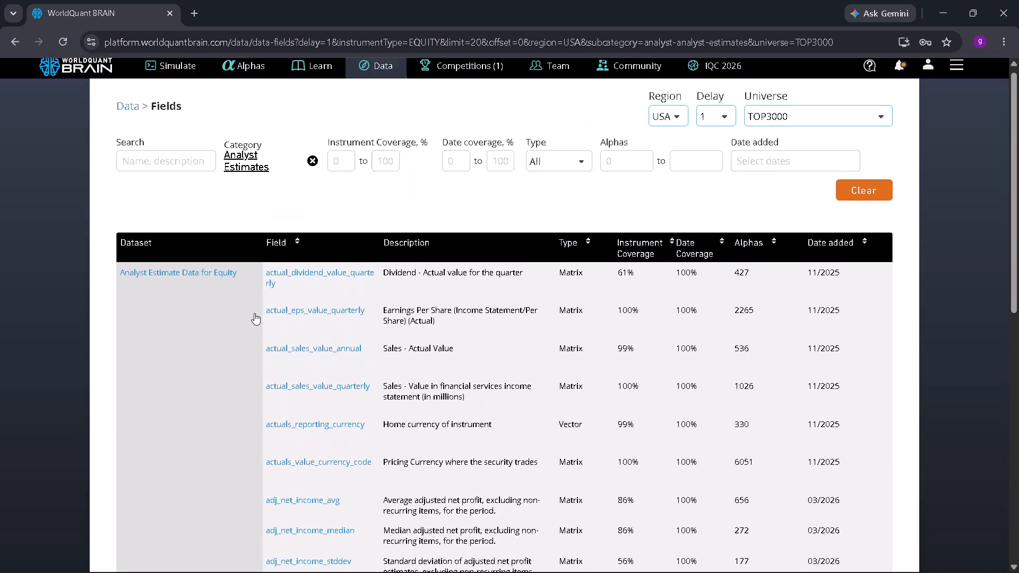
scroll(254, 313, down, 2)
scroll(254, 313, up, 3)
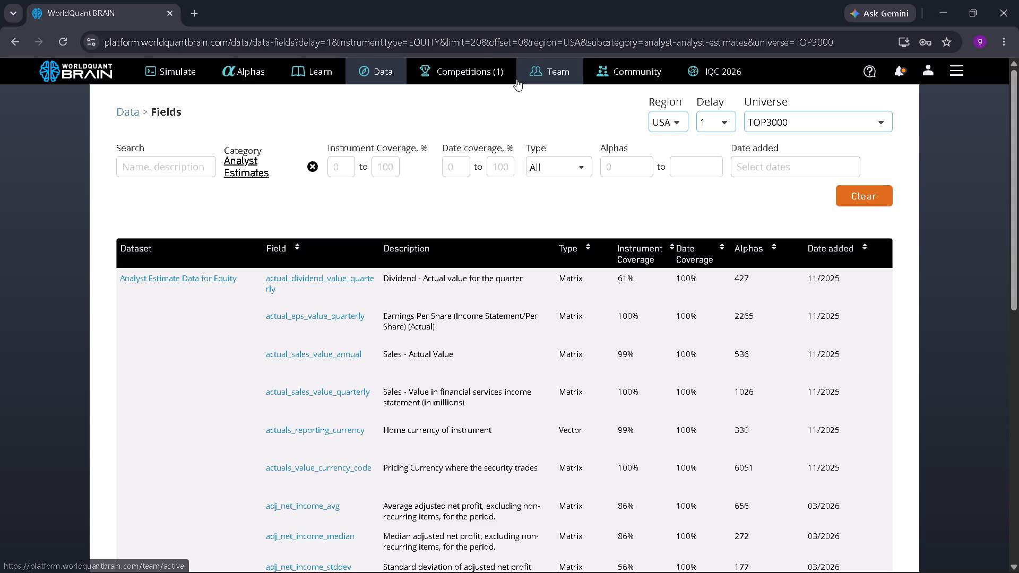
Leave the Data fields list and bring up Simulation 10 in the simulation workspace.
click(179, 72)
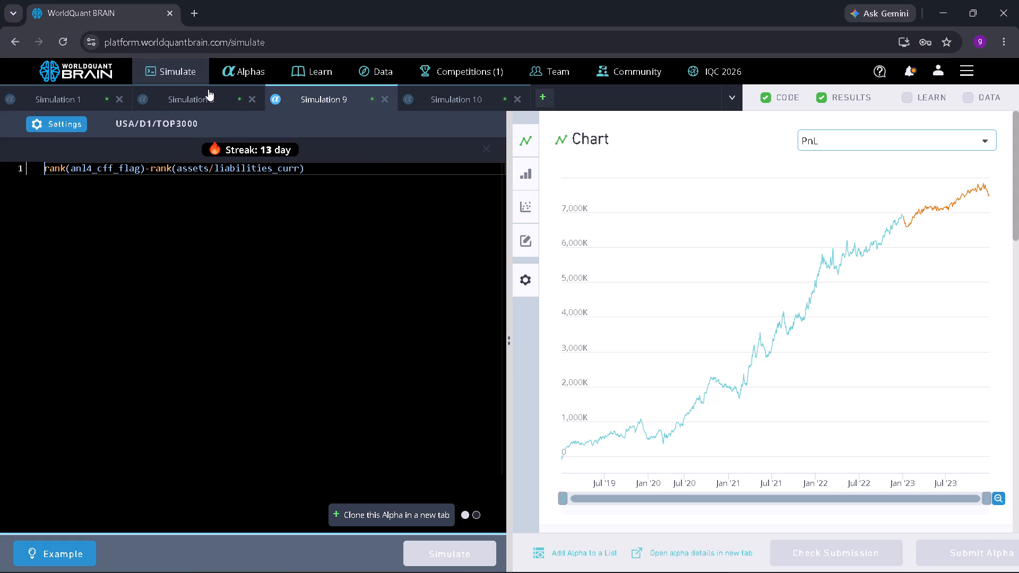
click(438, 102)
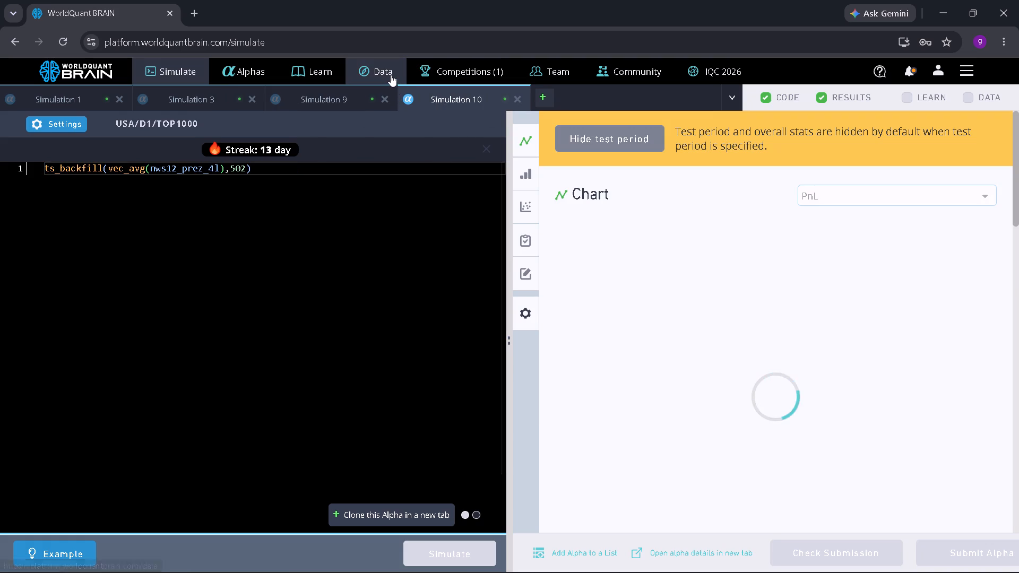
click(391, 75)
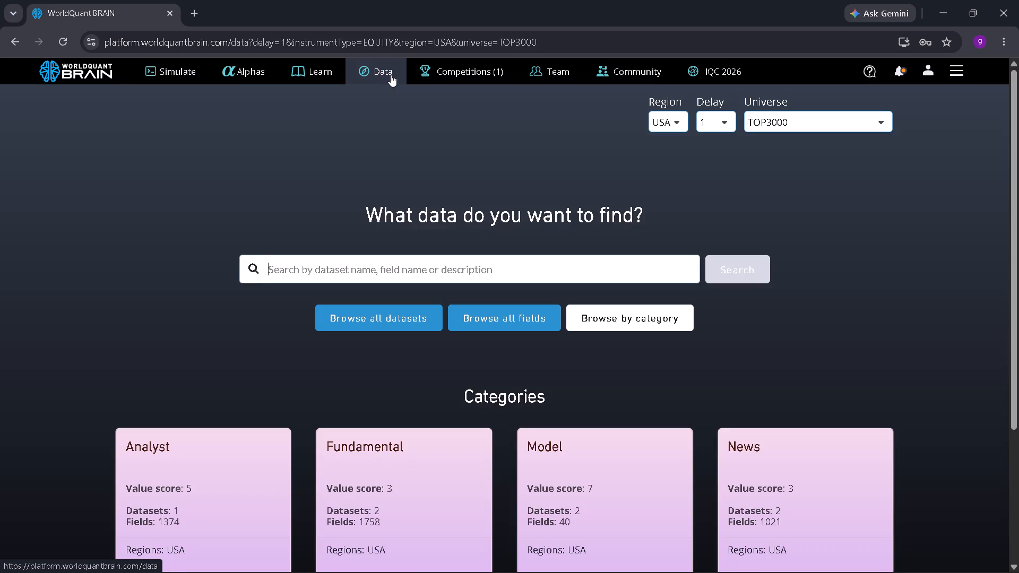
click(18, 41)
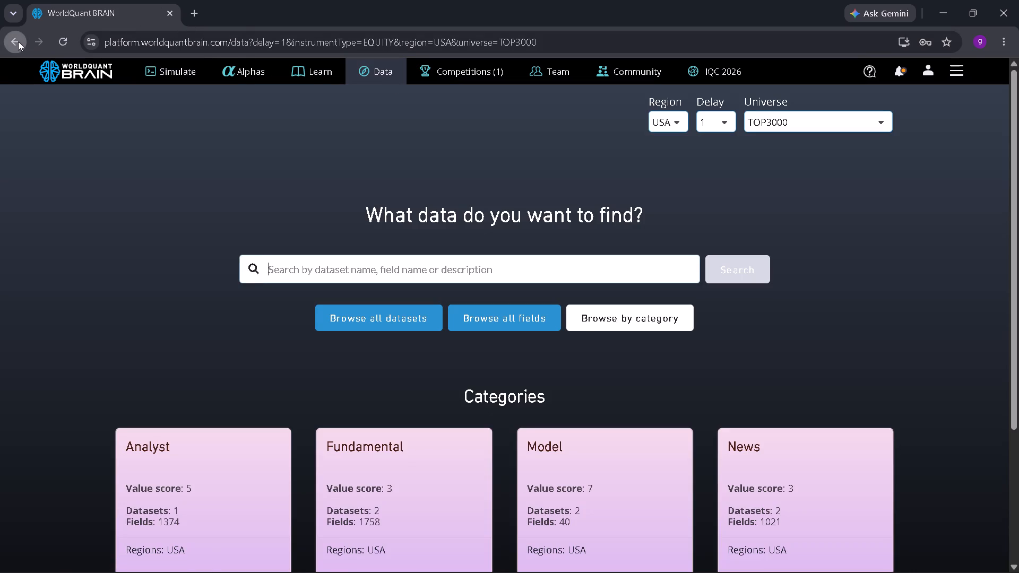
click(201, 19)
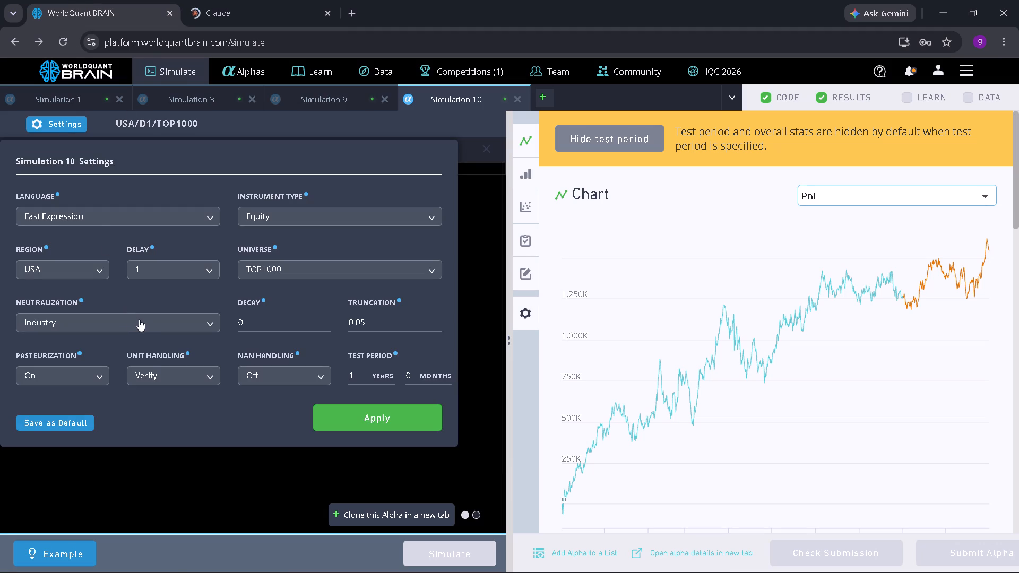
click(196, 322)
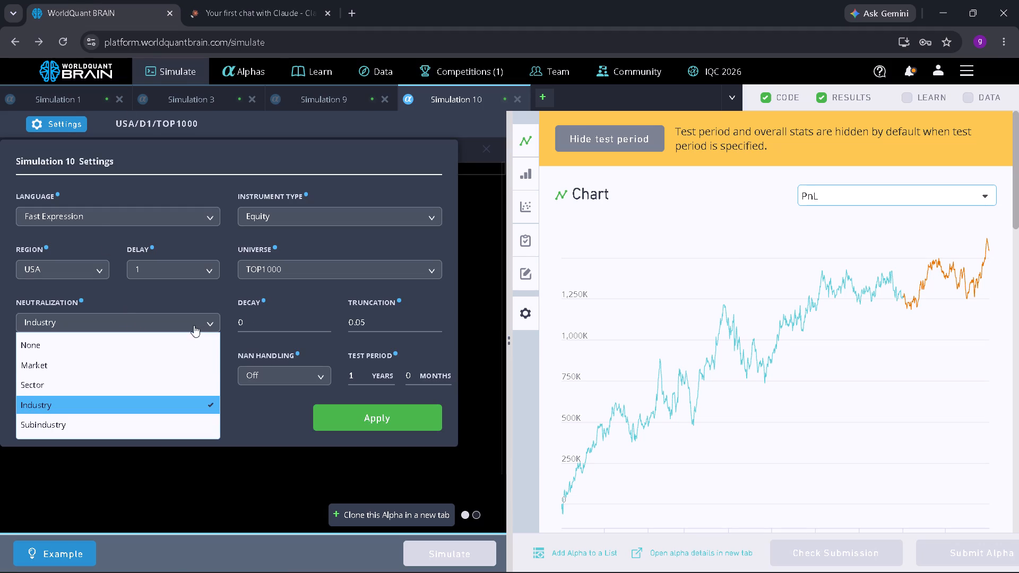
click(158, 383)
click(347, 410)
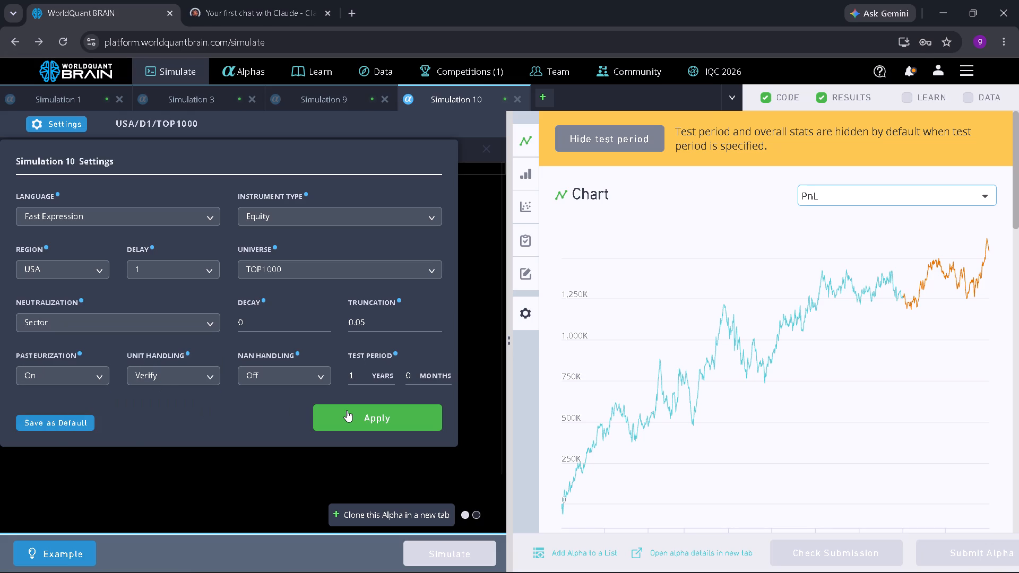
click(430, 548)
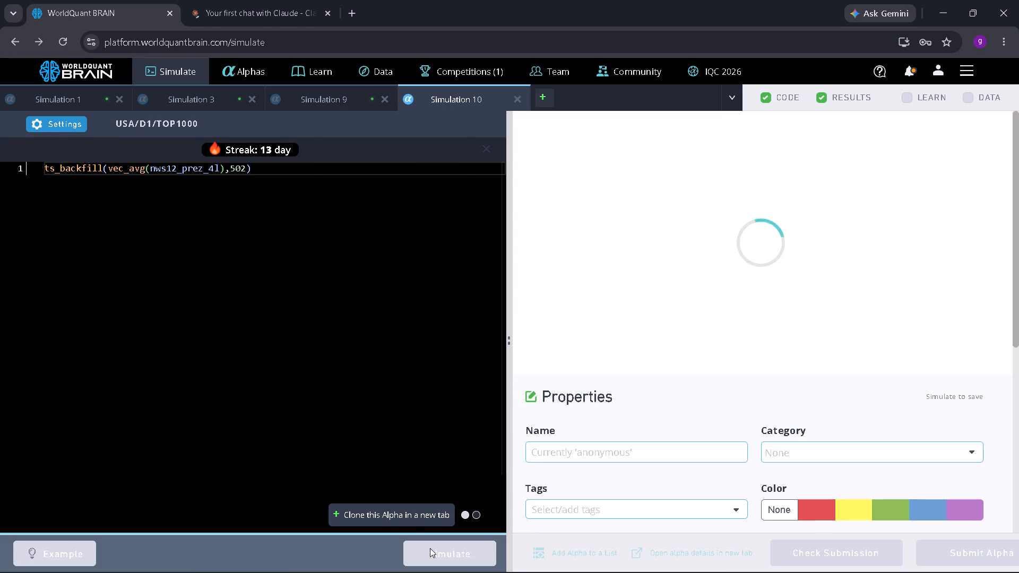
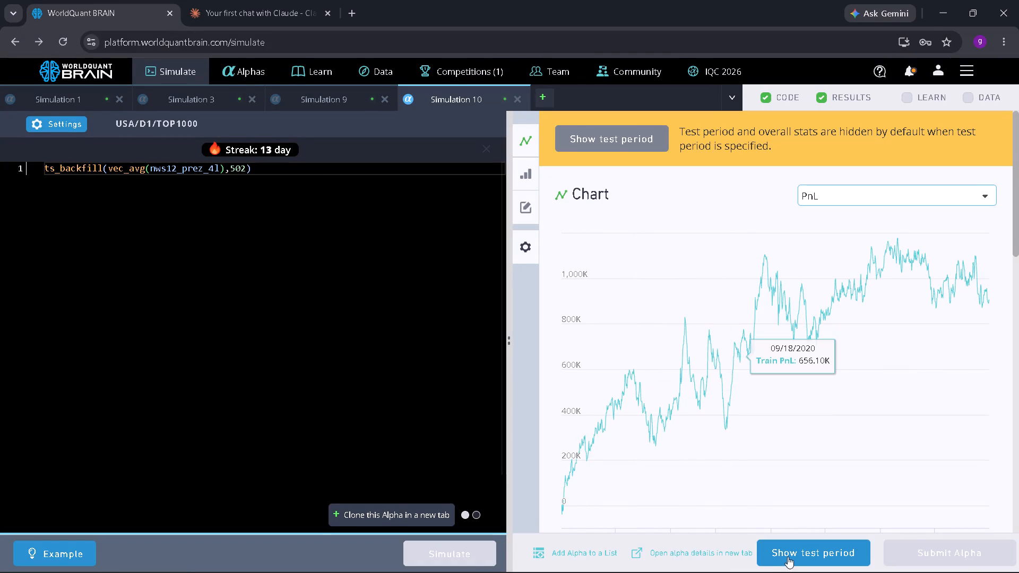
Reveal the test period in Simulation 10's PnL results.
click(789, 556)
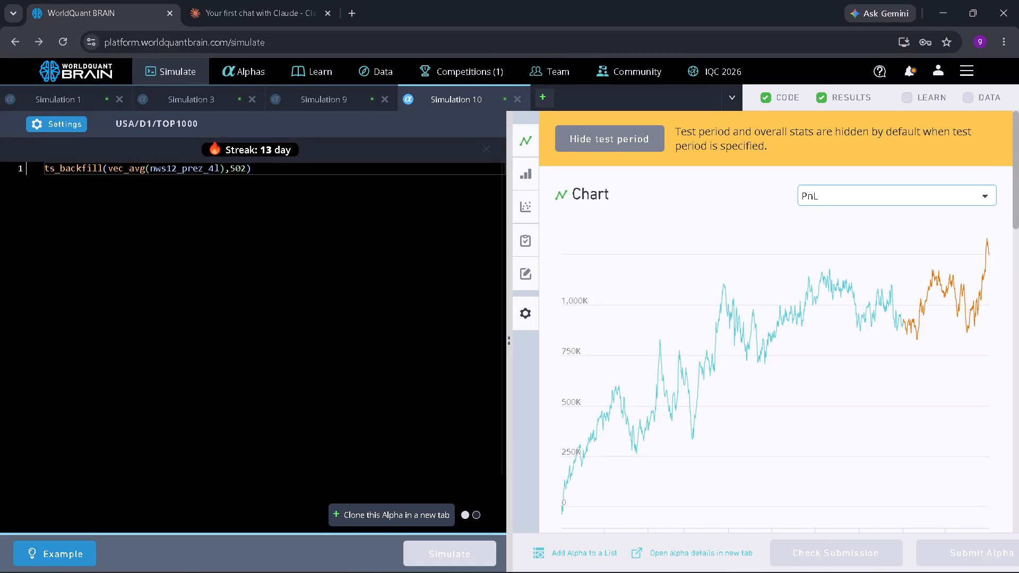
click(249, 167)
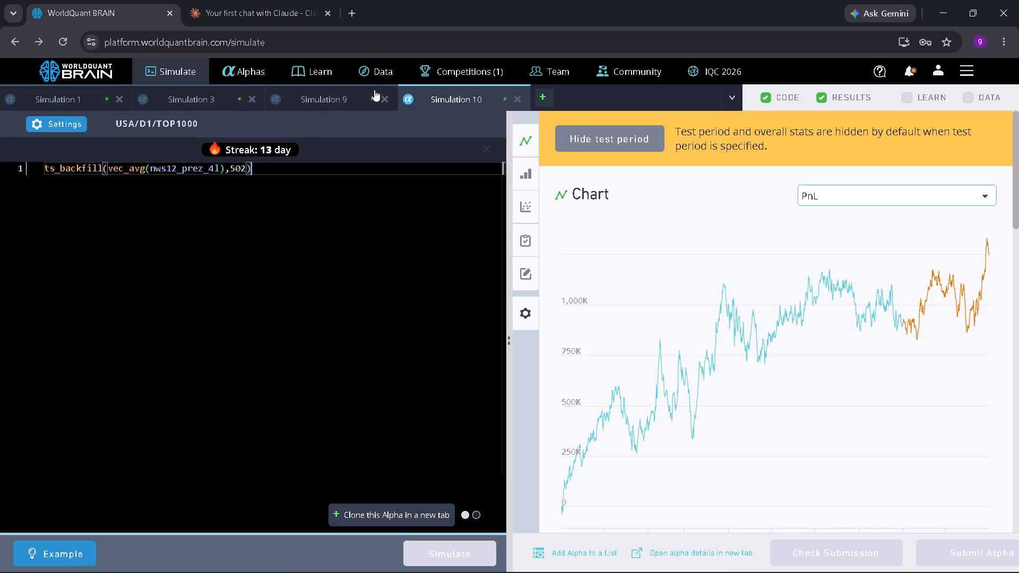
Find the field anl4_ads1detailqfv110_estvalue in the Analyst Estimate Data for Equity dataset and copy its name.
click(365, 64)
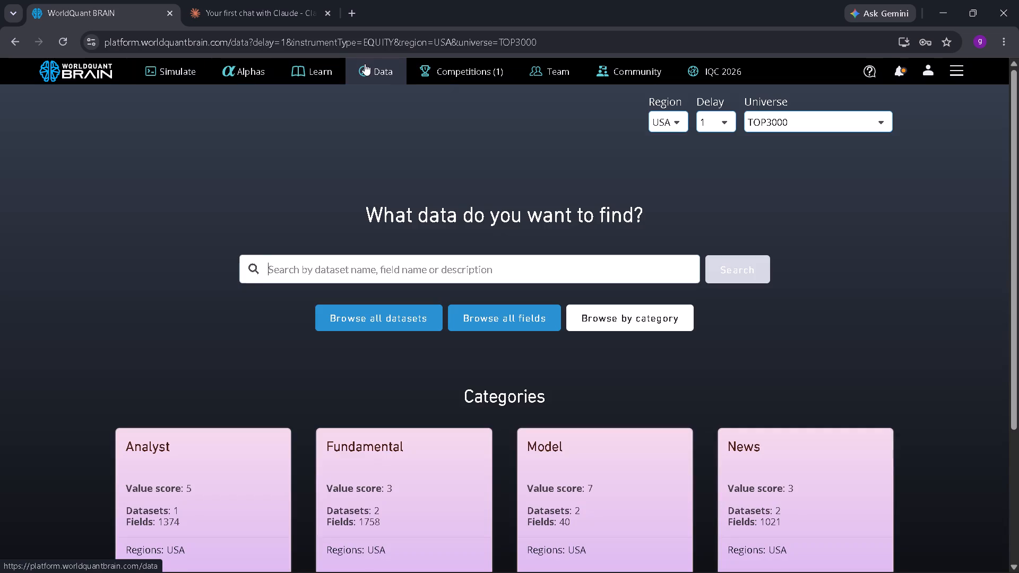
click(271, 488)
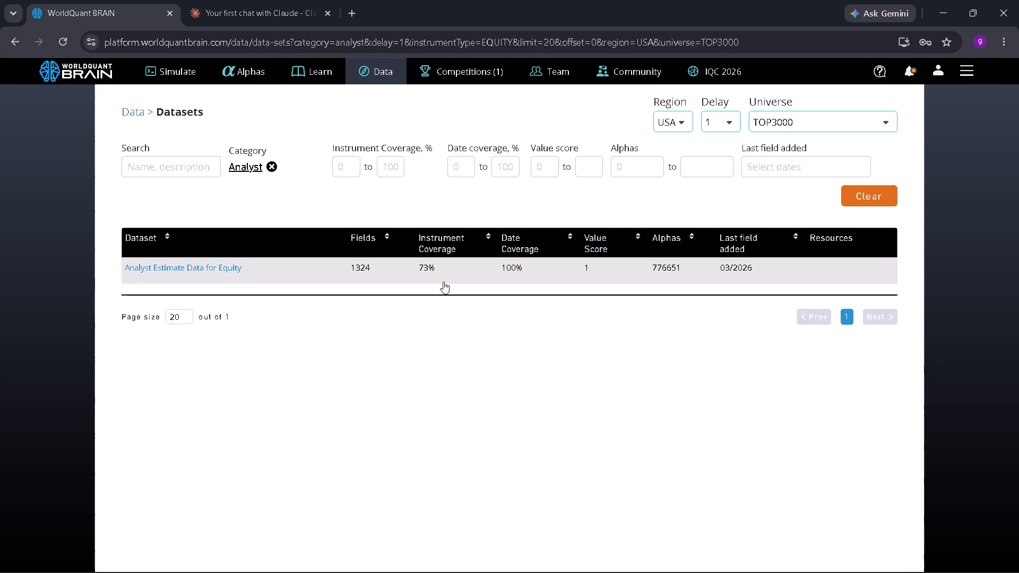
click(211, 264)
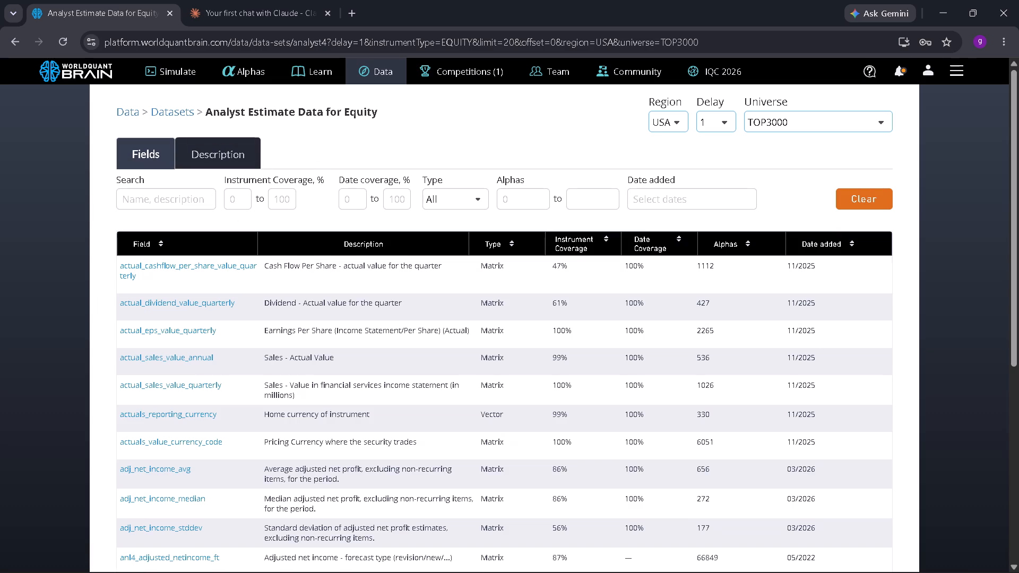
scroll(342, 341, down, 4)
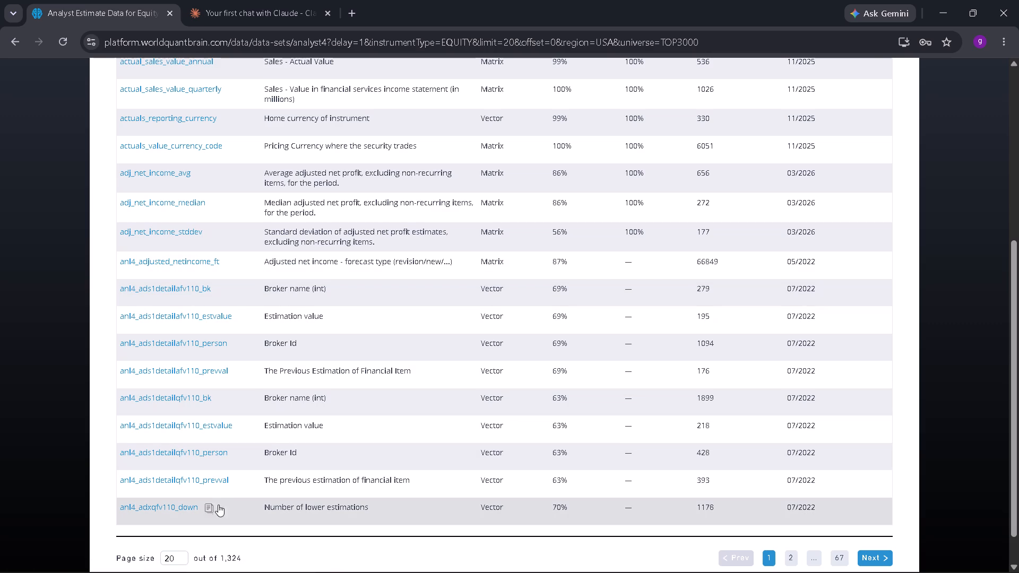
scroll(228, 468, down, 1)
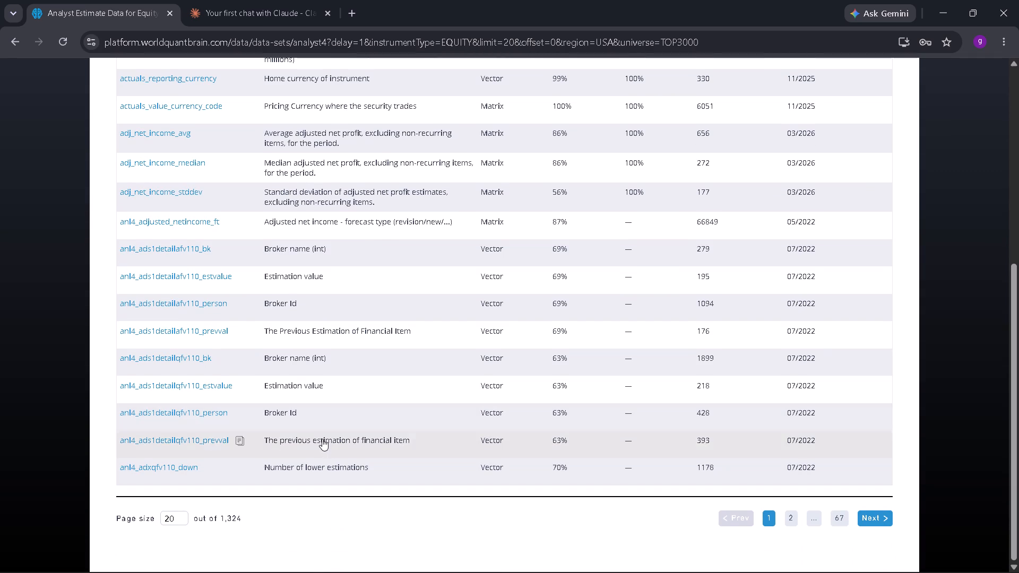
click(243, 384)
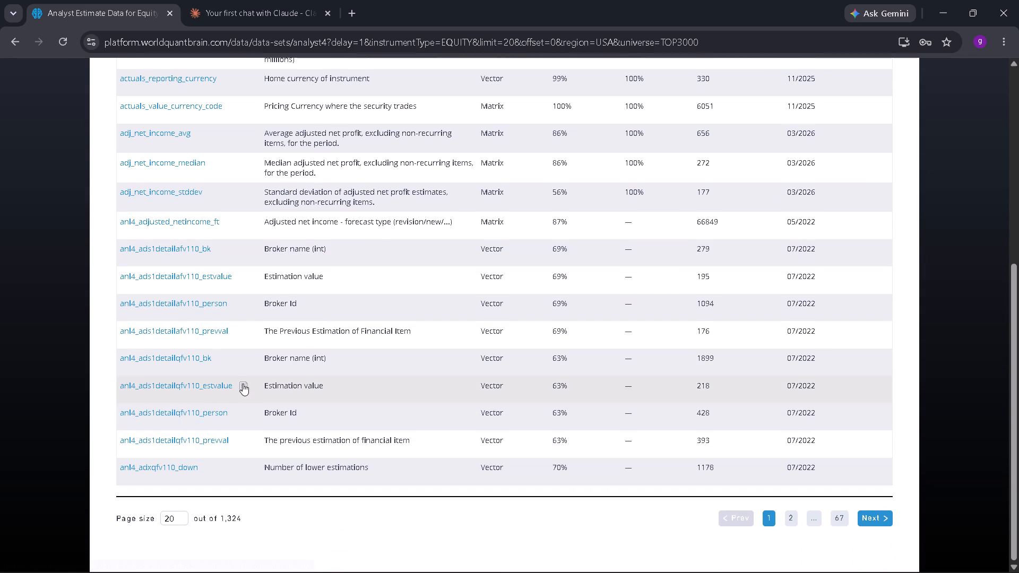
Return to Simulation 10 and replace nws12_prez_4l inside vec_avg with the copied field anl4_ads1detailqfv110_estvalue.
scroll(170, 122, up, 5)
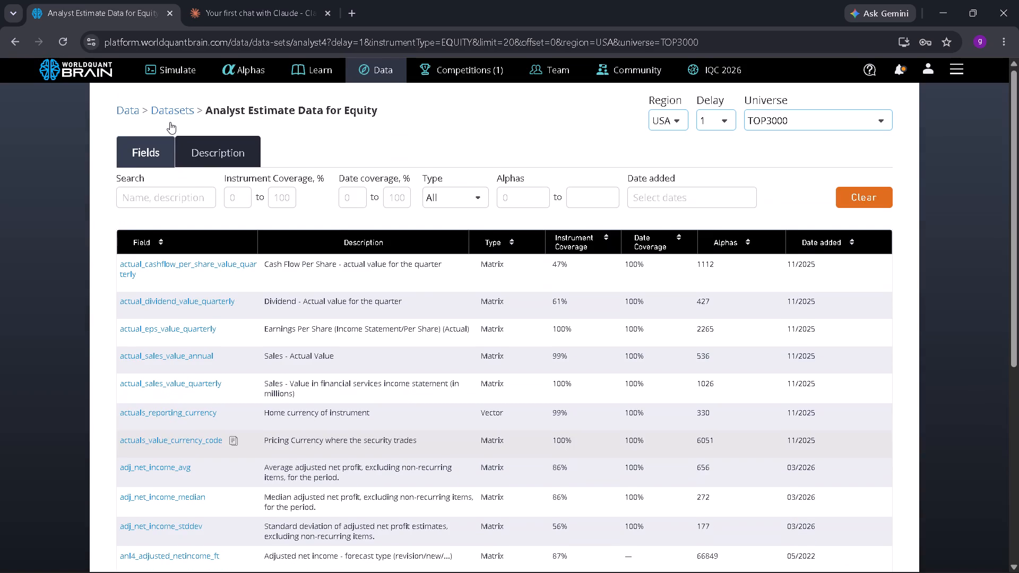
click(192, 70)
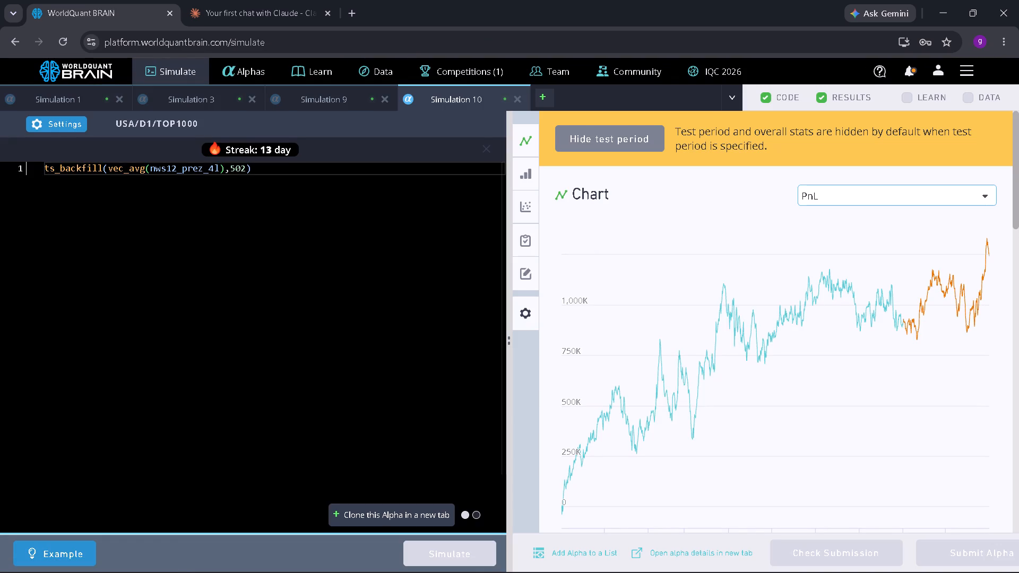
click(219, 169)
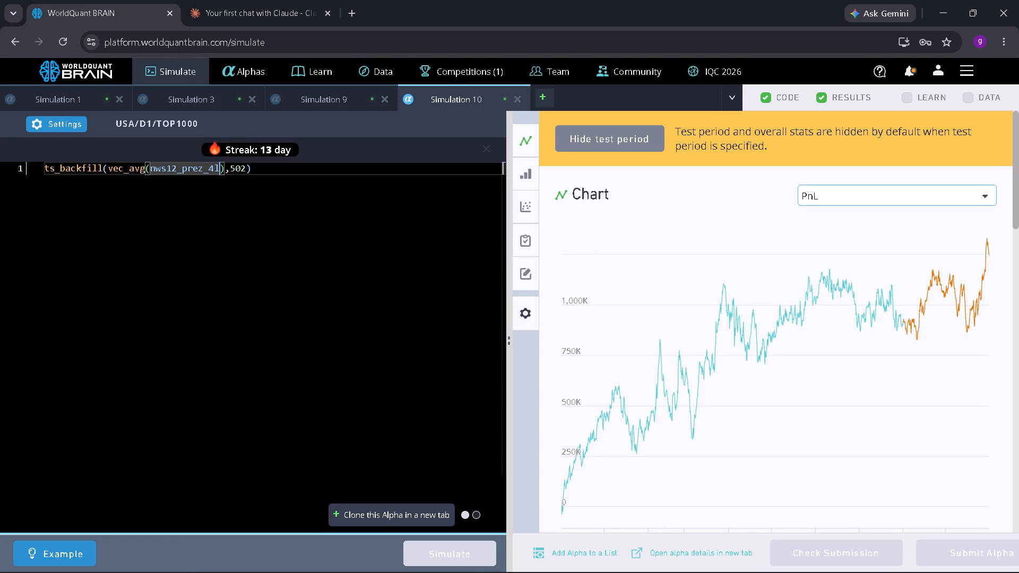
key(BackSpace)
key(BackSpace)
key(BackSpace)
key(BackSpace)
key(BackSpace)
key(BackSpace)
key(BackSpace)
key(BackSpace)
key(BackSpace)
key(BackSpace)
key(BackSpace)
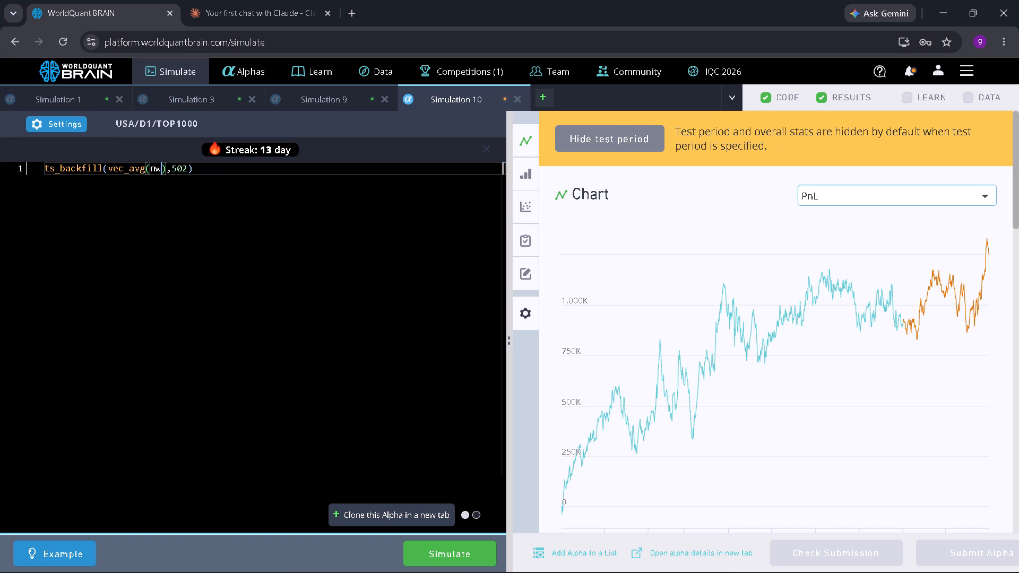
key(BackSpace)
key(BackSpace)
key(ctrl+v)
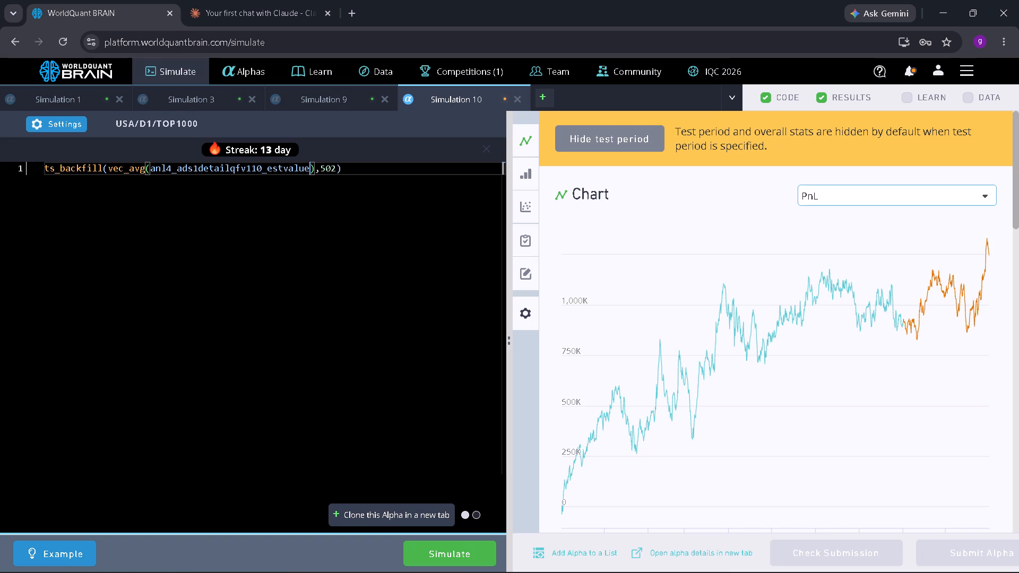
Set the ts_backfill window to 252 and run the simulation.
click(336, 165)
key(BackSpace)
key(BackSpace)
key(BackSpace)
key(1)
key(BackSpace)
text(252)
click(466, 545)
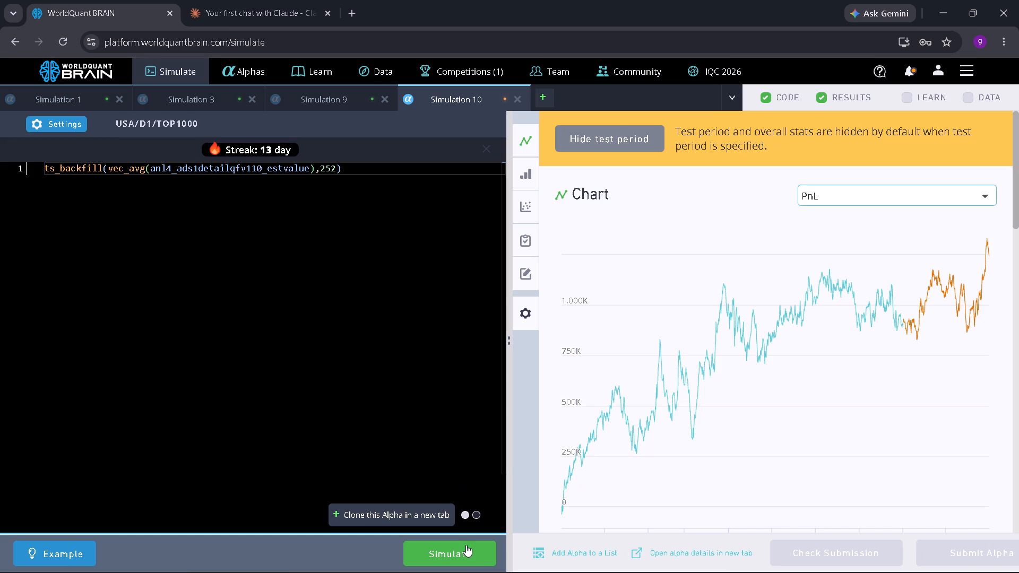
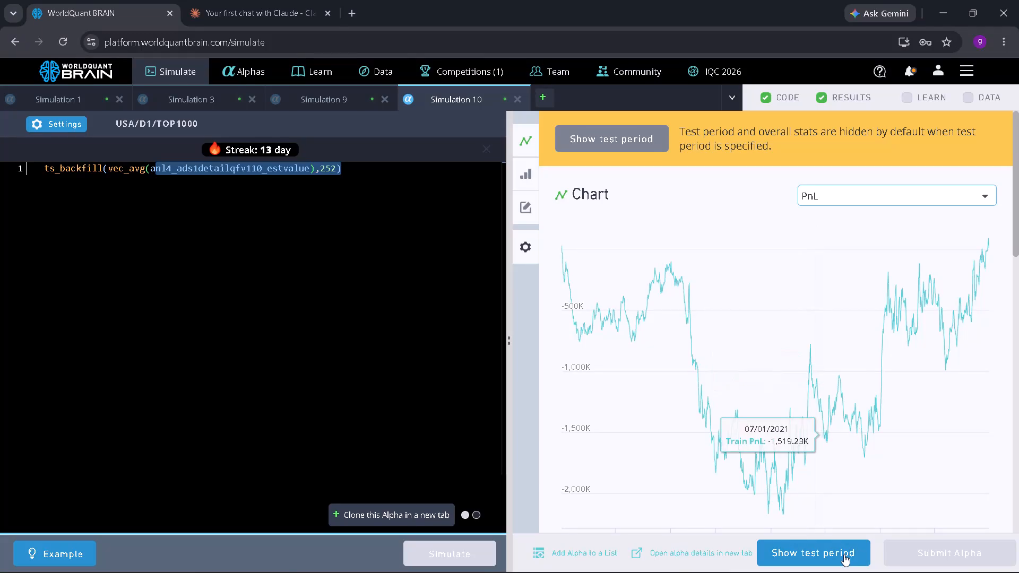
Reveal the test period in the PnL results of Simulation 10's anl4_ads1detailqfv110_estvalue expression.
click(844, 554)
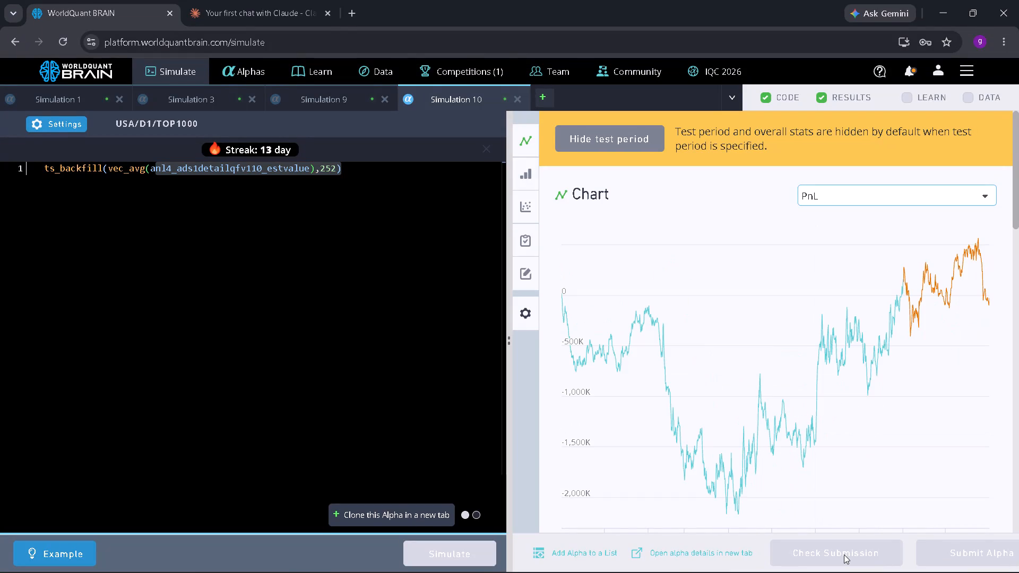
Look over Simulation 9's PnL chart, then examine Simulation 3's results and expand the failed checks under IS Testing Status.
click(314, 92)
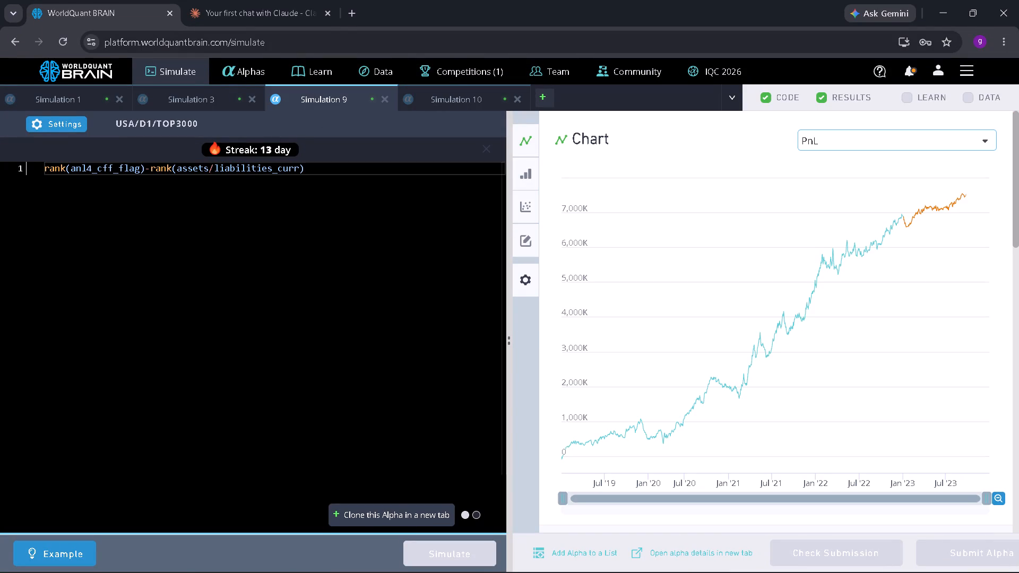
click(189, 93)
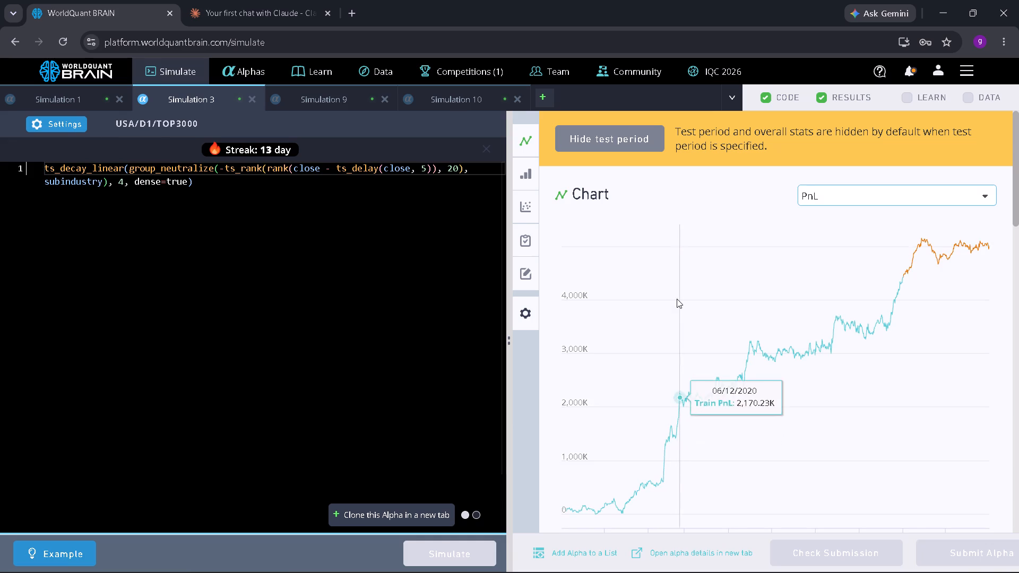
scroll(677, 299, down, 4)
scroll(677, 299, right, 1)
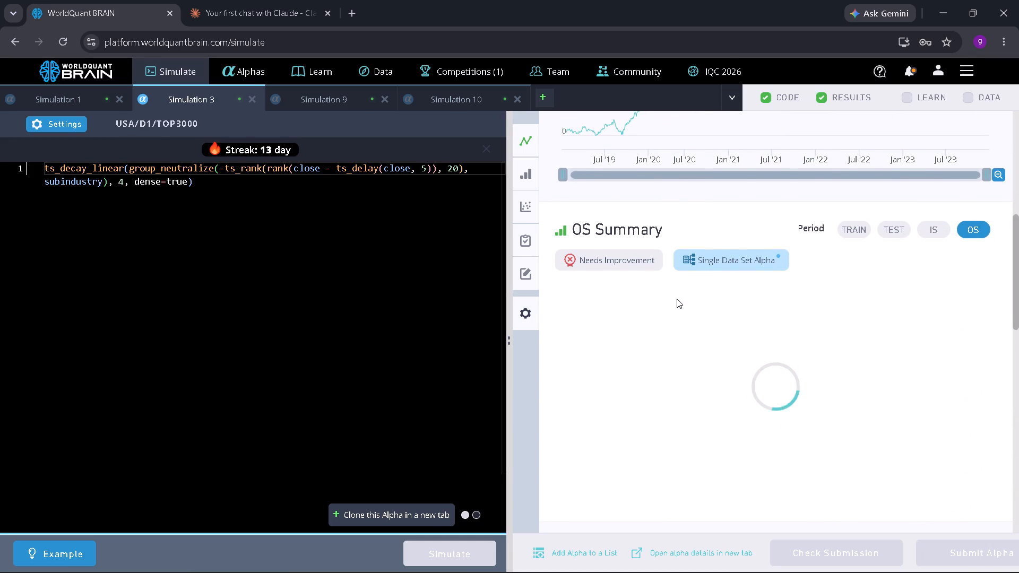
scroll(677, 299, down, 2)
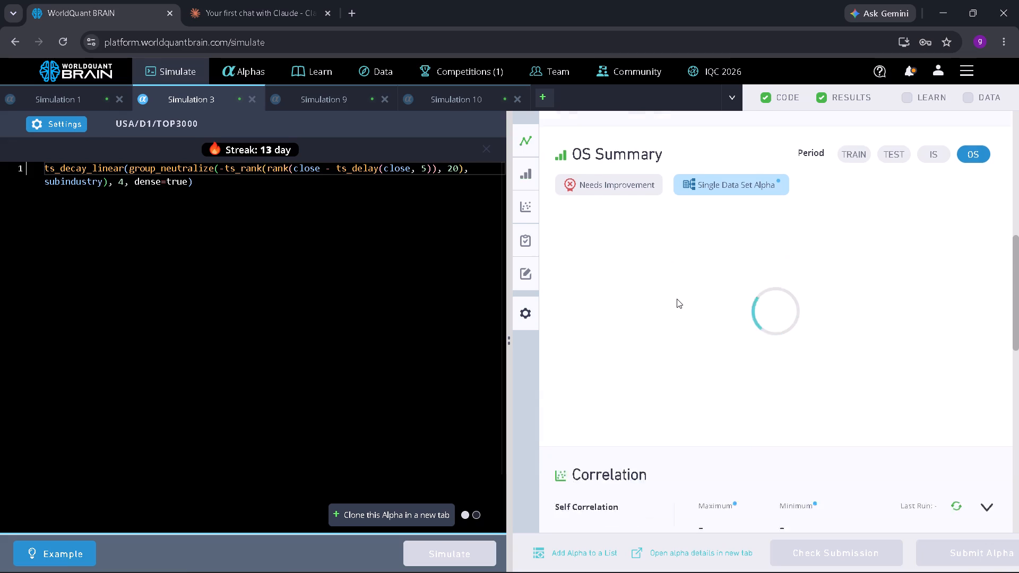
scroll(677, 299, down, 2)
click(667, 418)
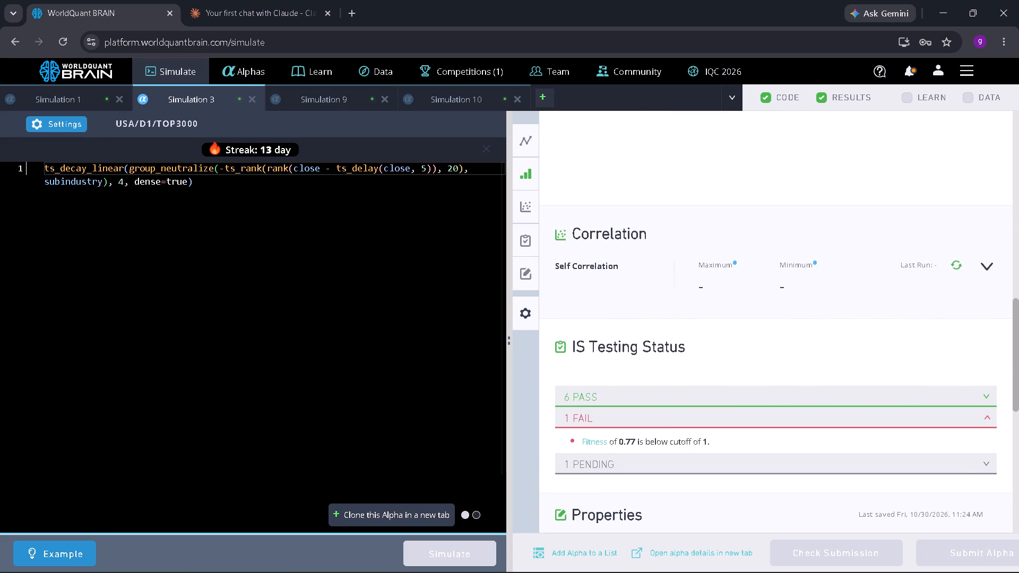
Set Simulation 3's neutralization to Market, apply the settings and run the simulation.
click(73, 120)
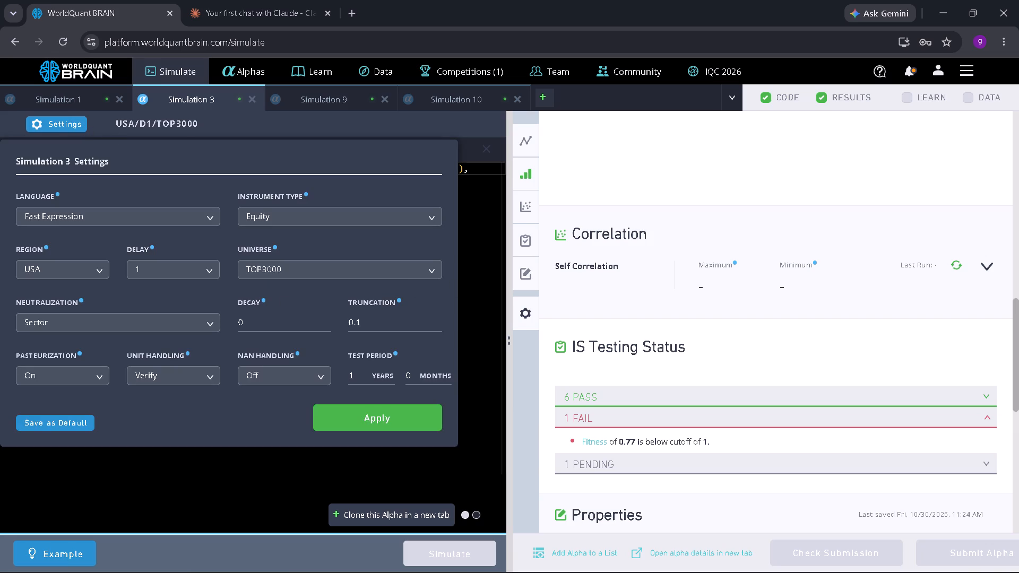
click(209, 320)
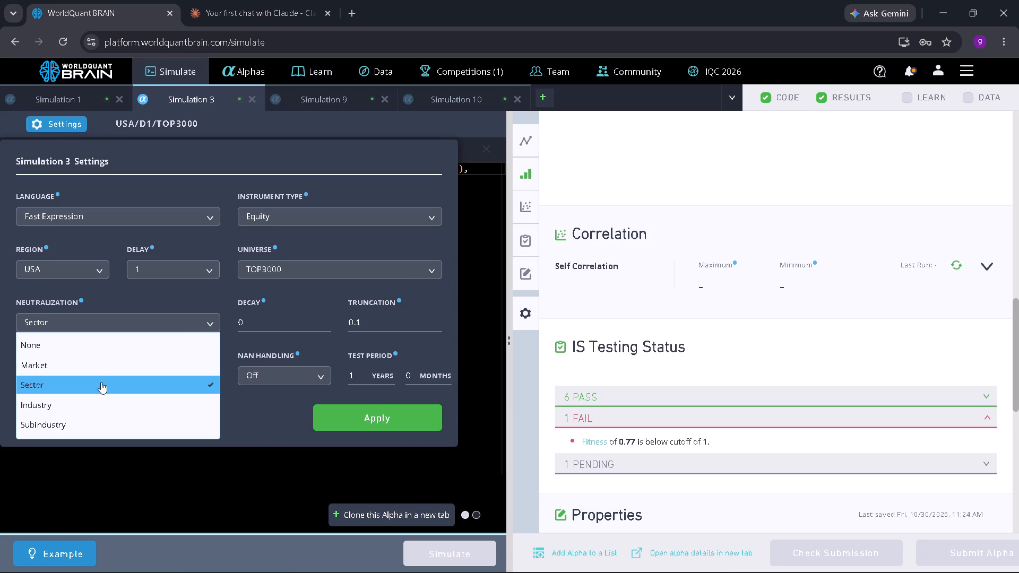
click(98, 402)
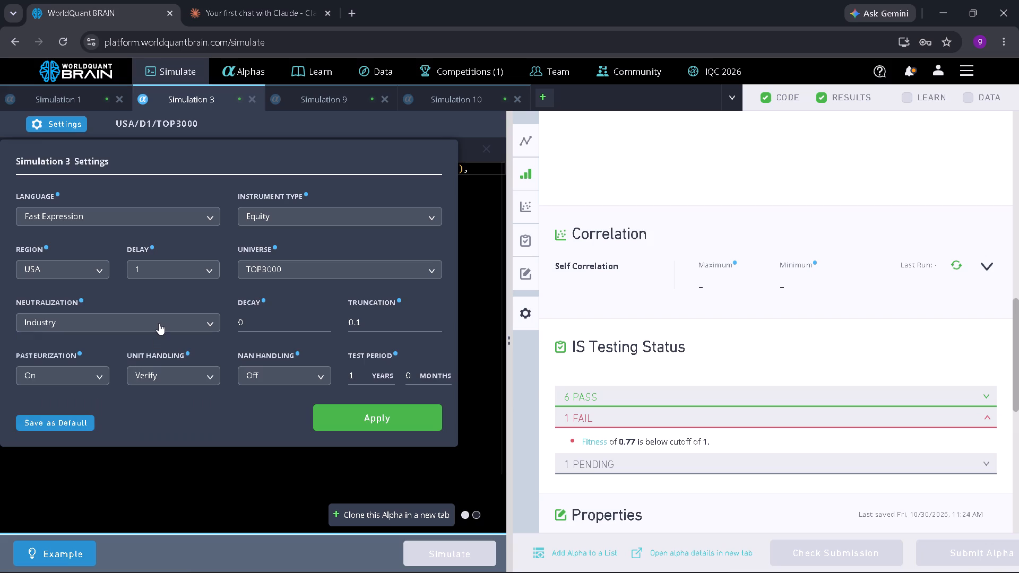
click(159, 323)
click(108, 361)
click(325, 414)
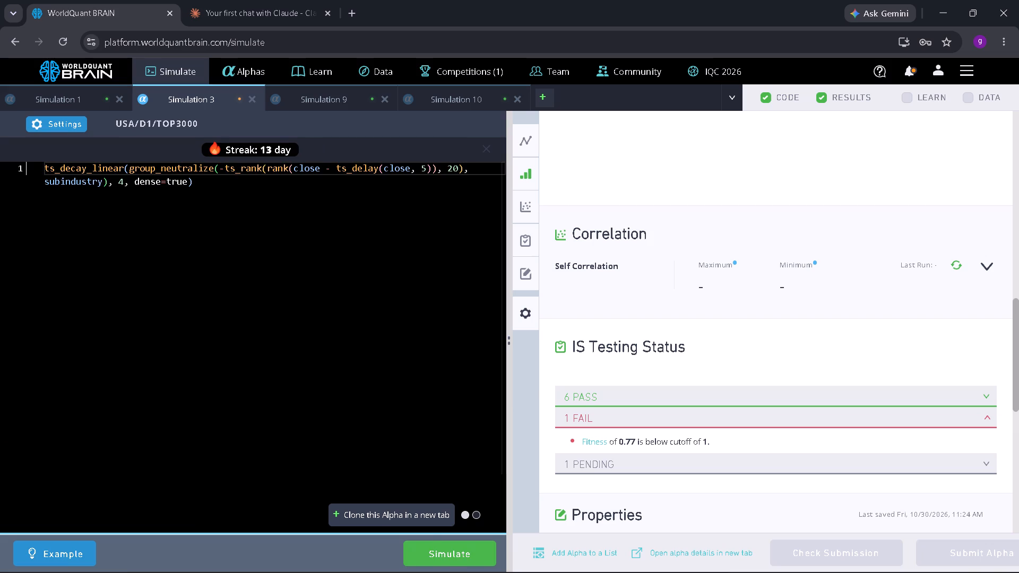
click(447, 557)
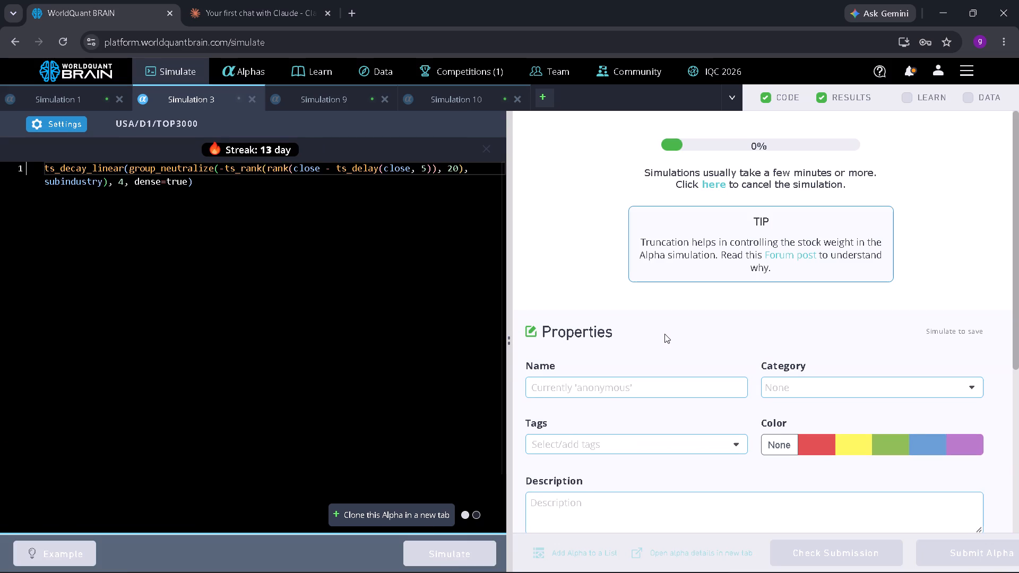
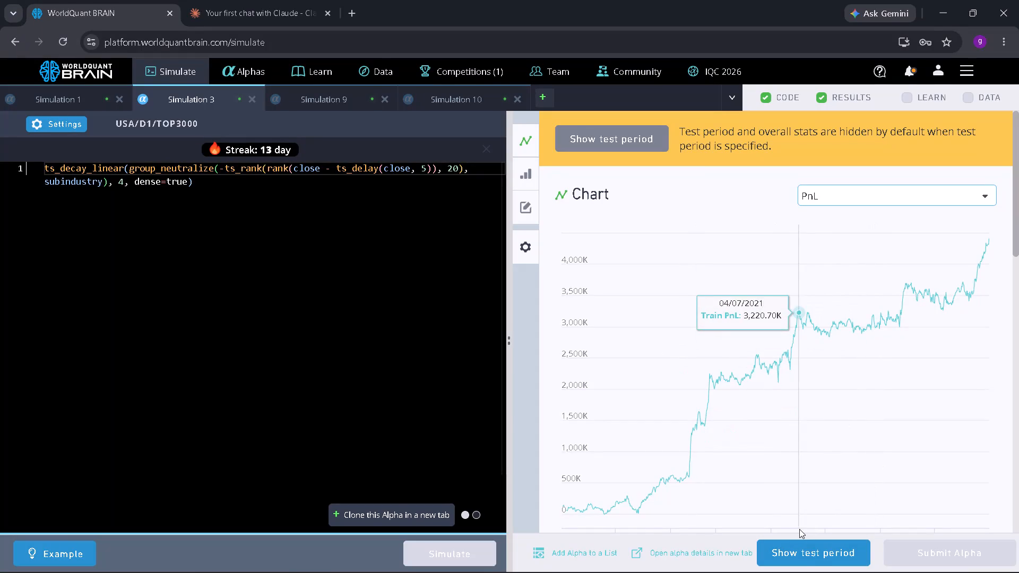
click(811, 549)
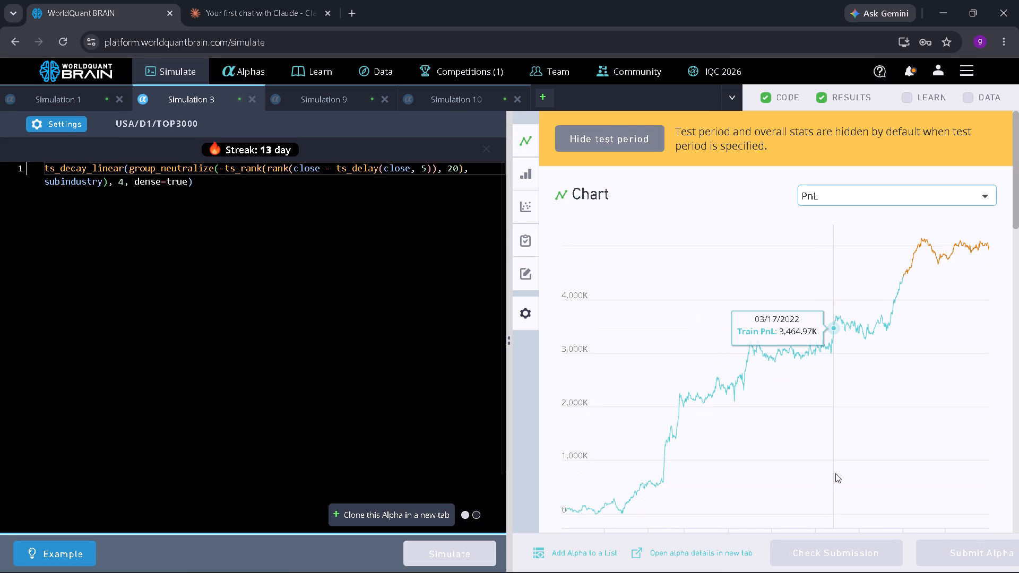
scroll(835, 473, down, 7)
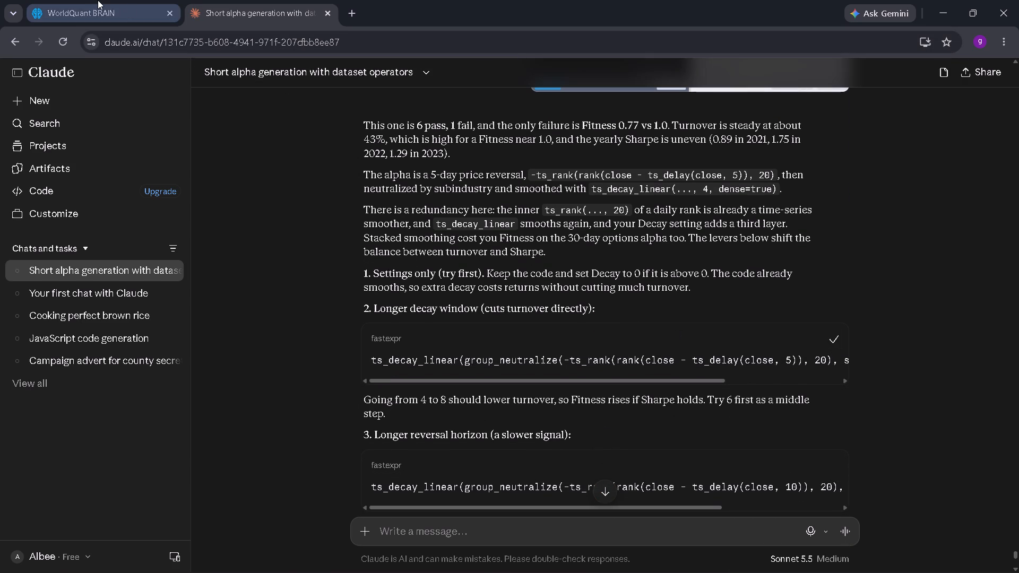
click(98, 0)
click(288, 301)
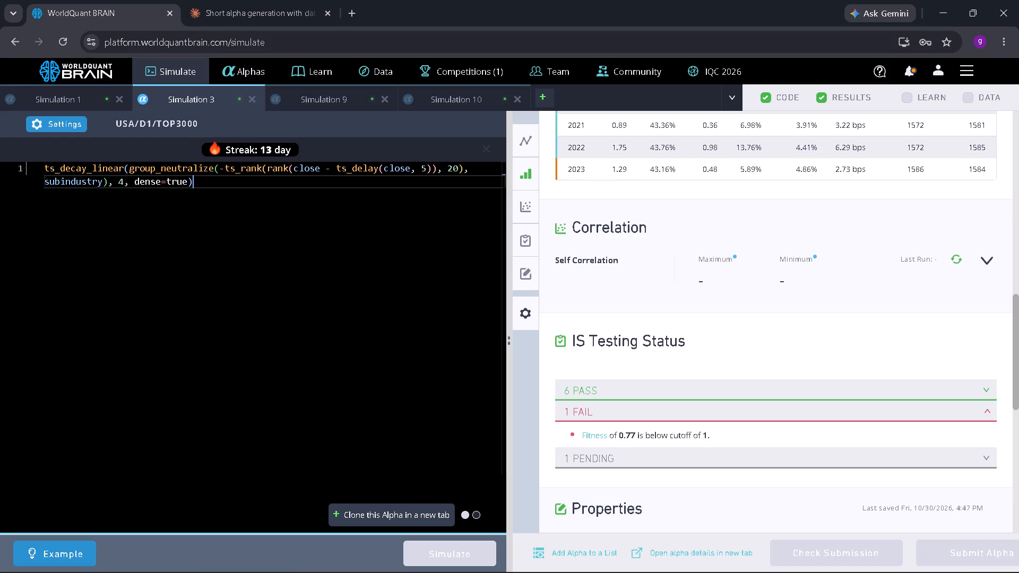
key(ctrl+a)
key(ctrl+v)
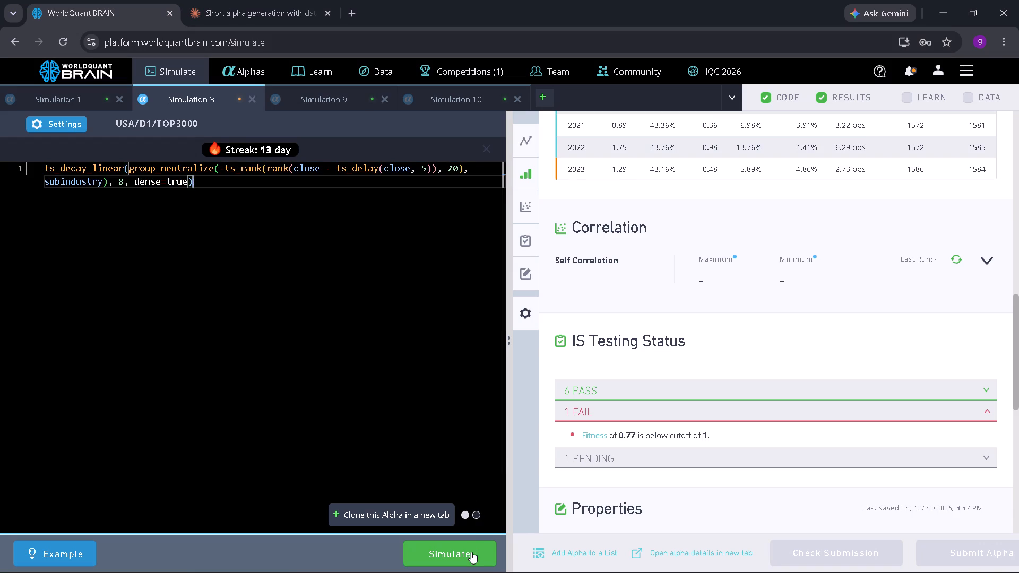
click(471, 552)
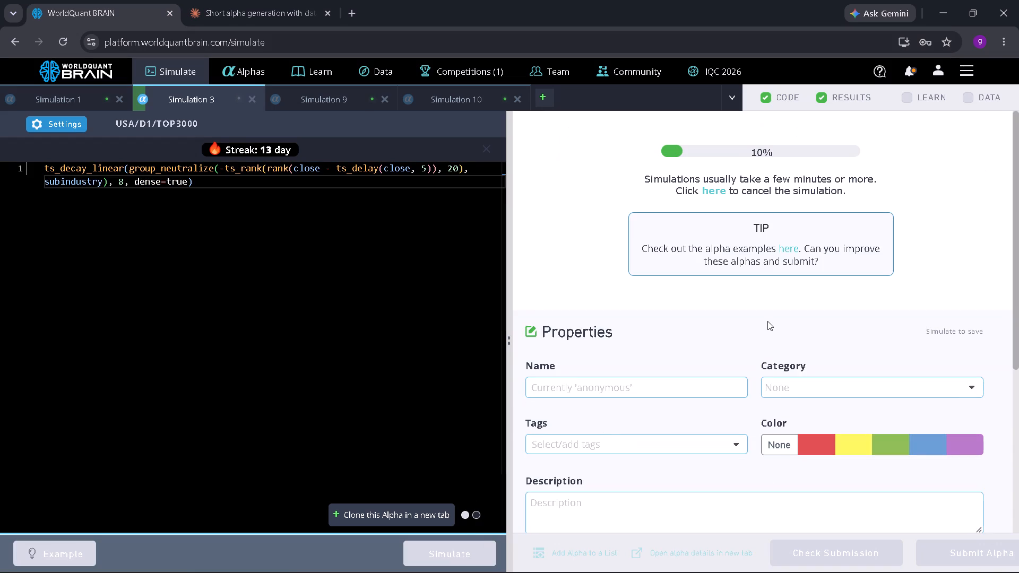
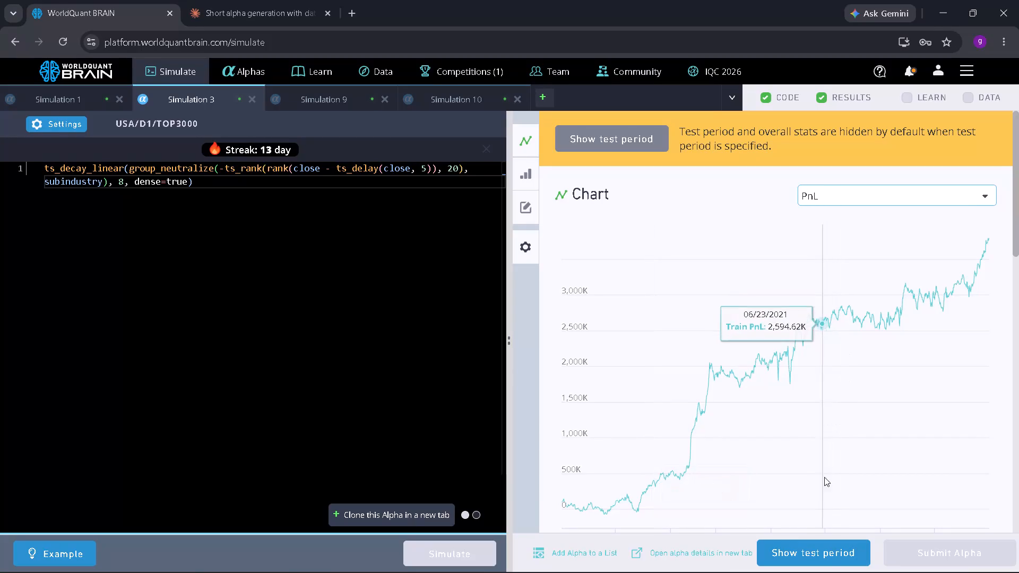
Reveal the test period in Simulation 3's new results and expand the failed checks under IS Testing Status.
click(824, 565)
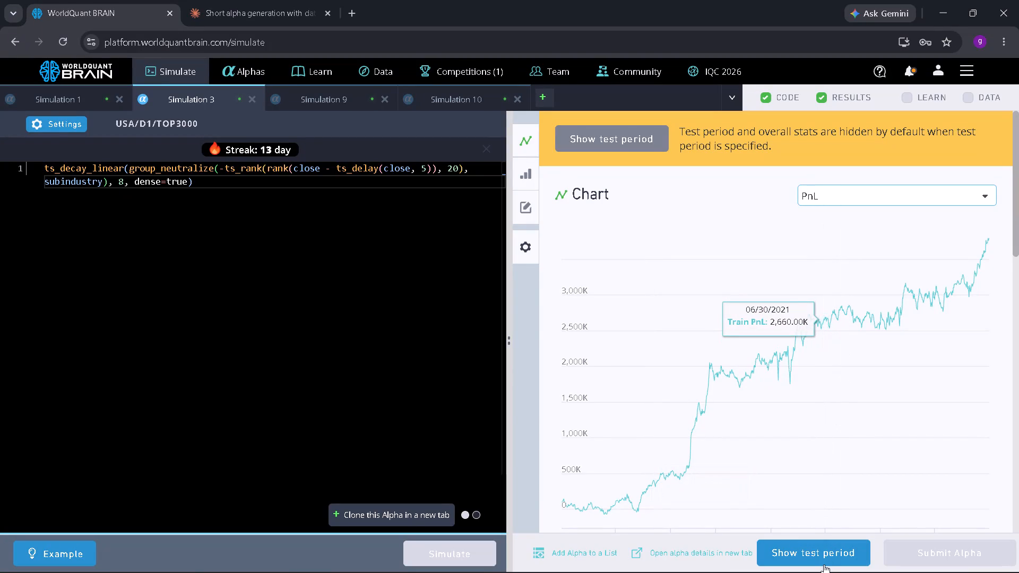
scroll(824, 395, up, 3)
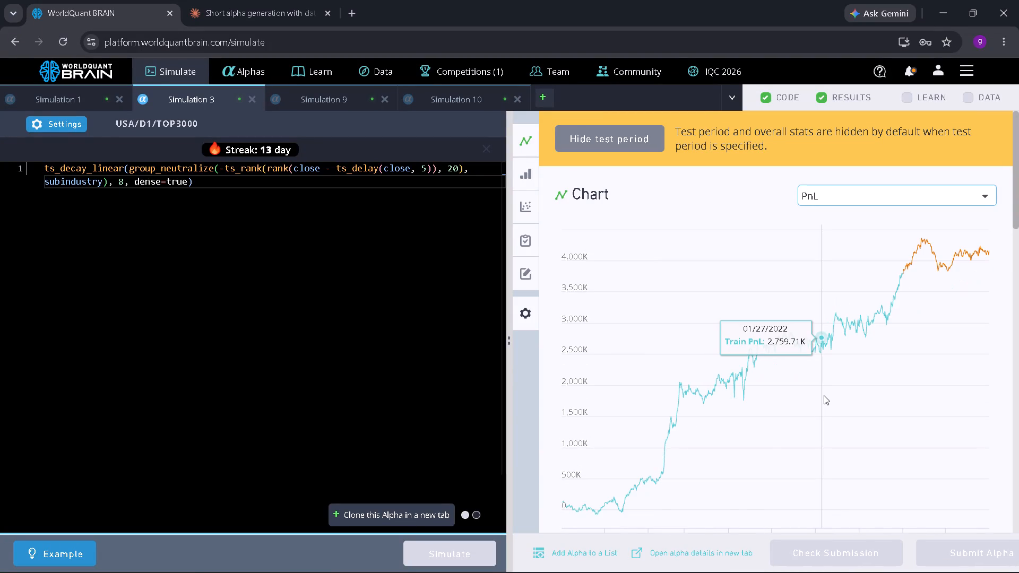
scroll(824, 395, up, 1)
scroll(657, 356, up, 3)
scroll(657, 356, down, 4)
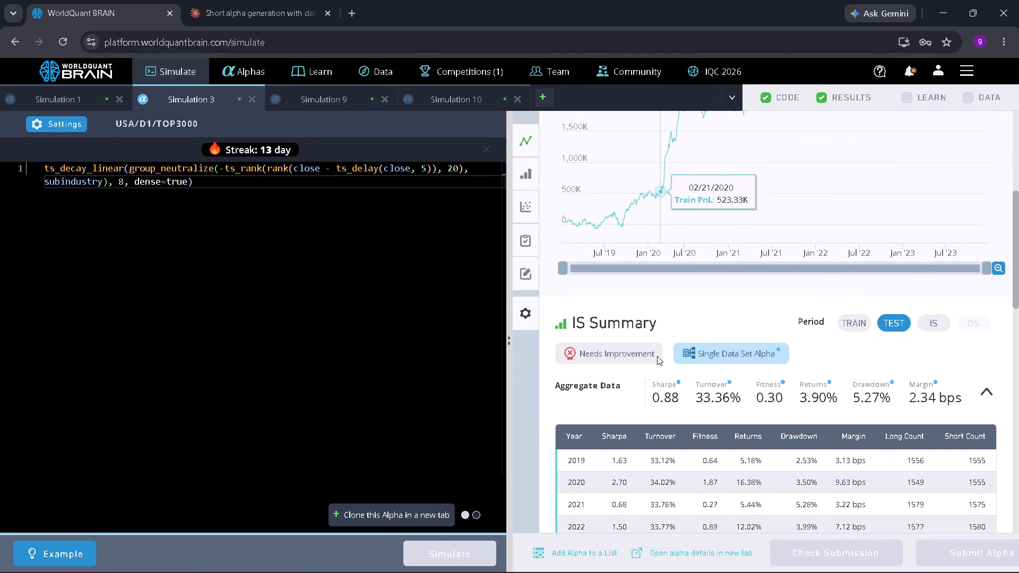
scroll(657, 356, down, 5)
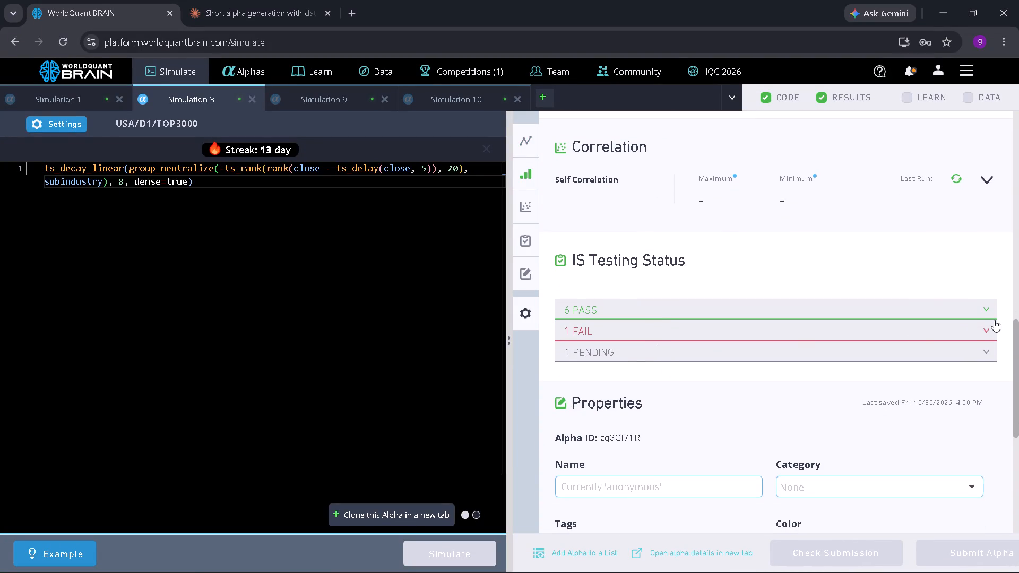
click(988, 329)
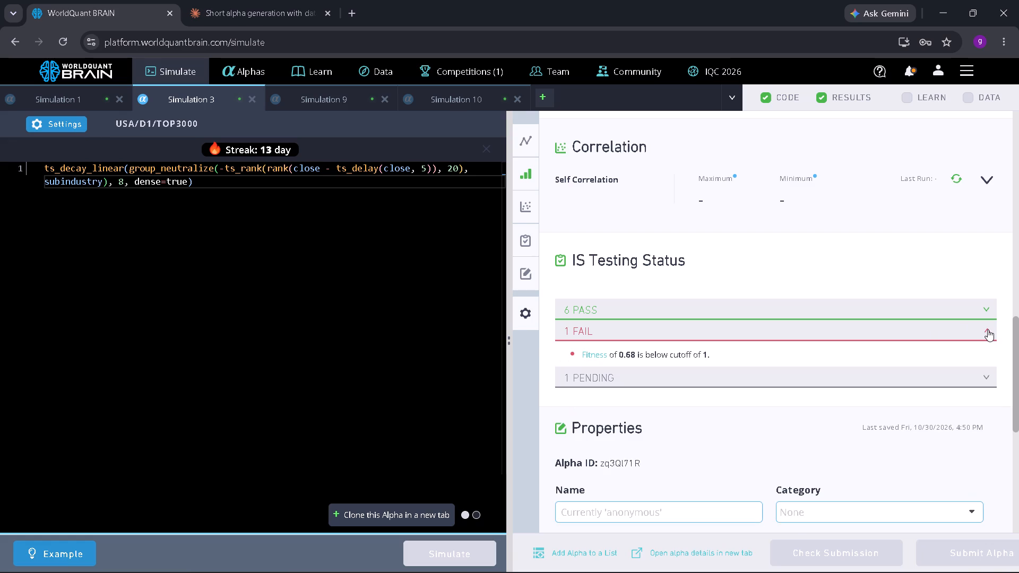
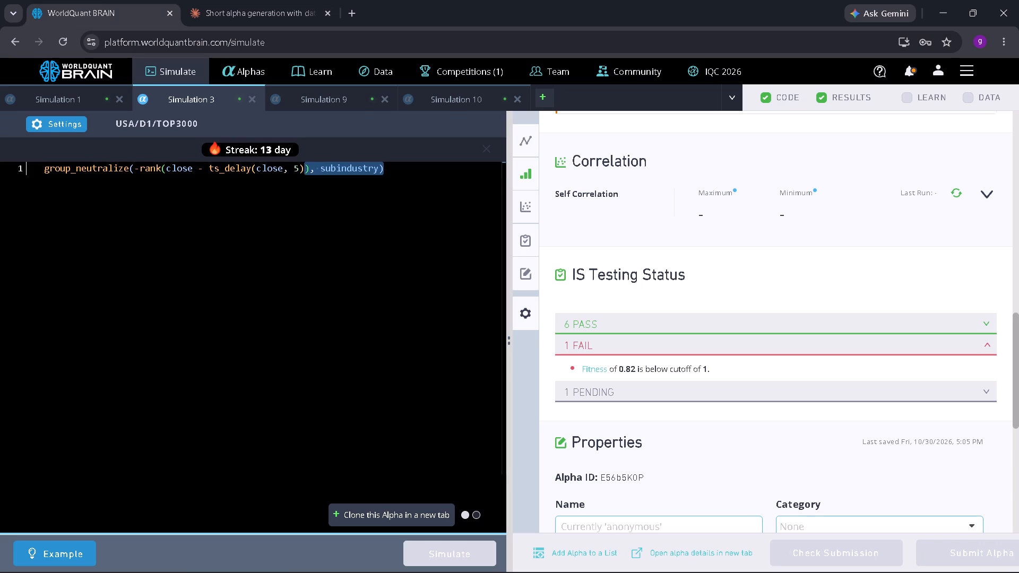
key(ctrl+a)
key(ctrl+v)
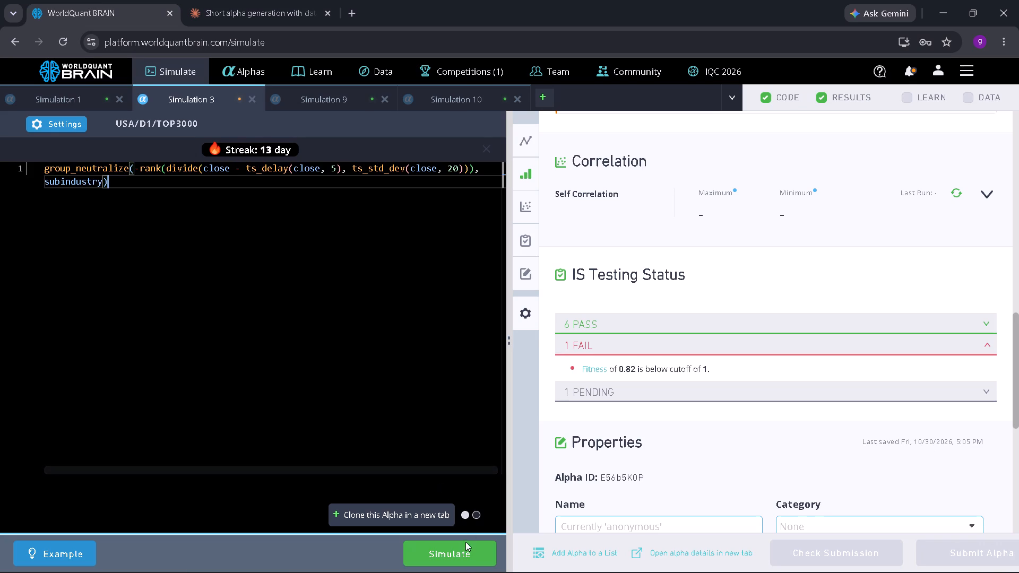
click(461, 555)
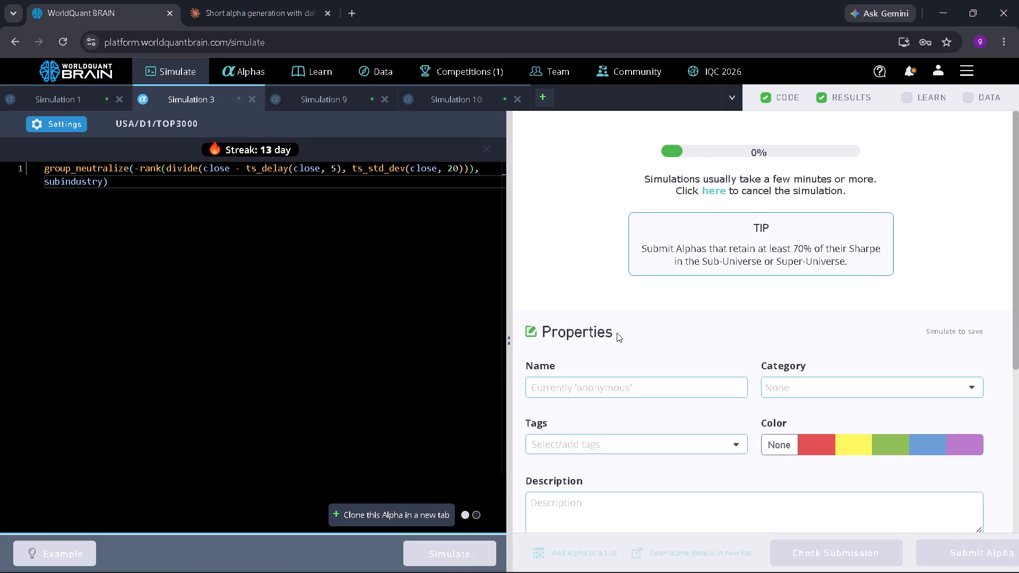
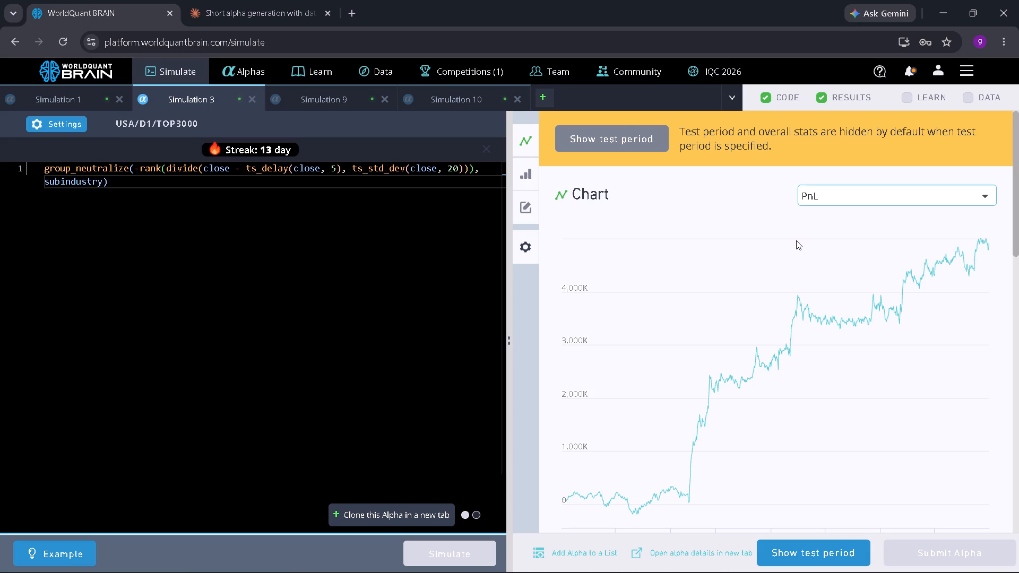
Show the test period results for Simulation 3 and expand the failed check in IS Testing Status.
click(842, 546)
scroll(858, 450, down, 3)
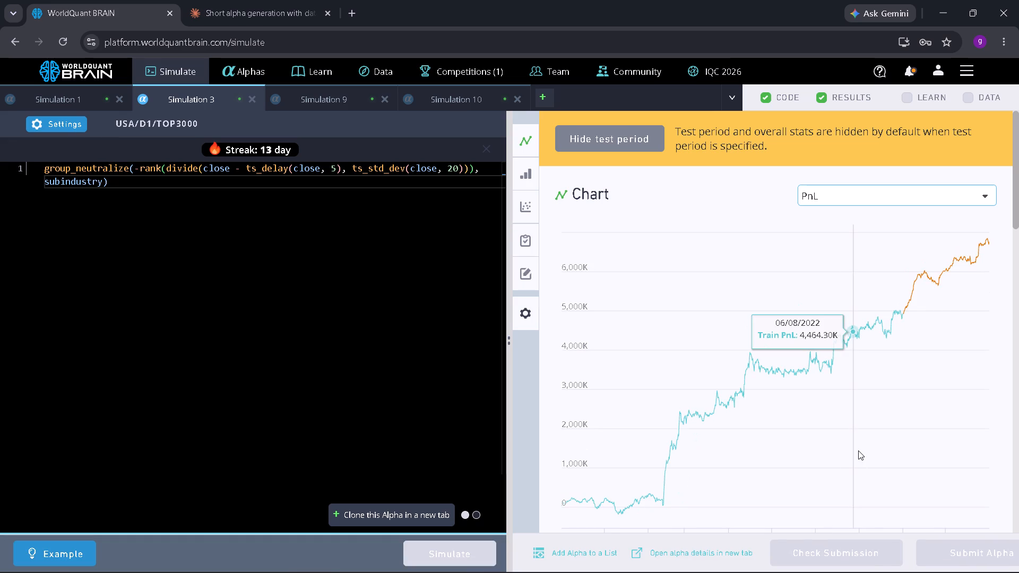
scroll(858, 450, down, 7)
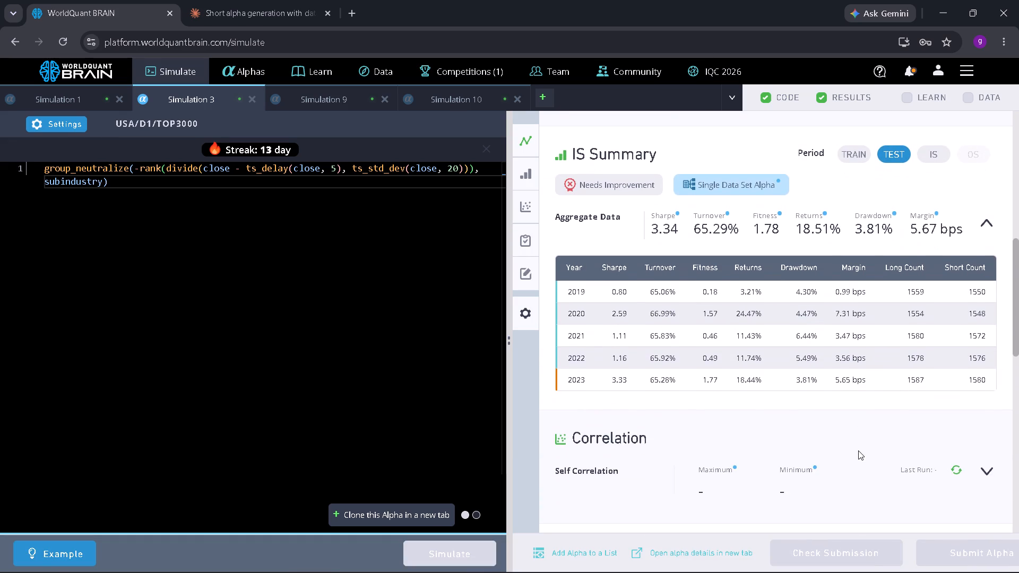
scroll(858, 450, down, 3)
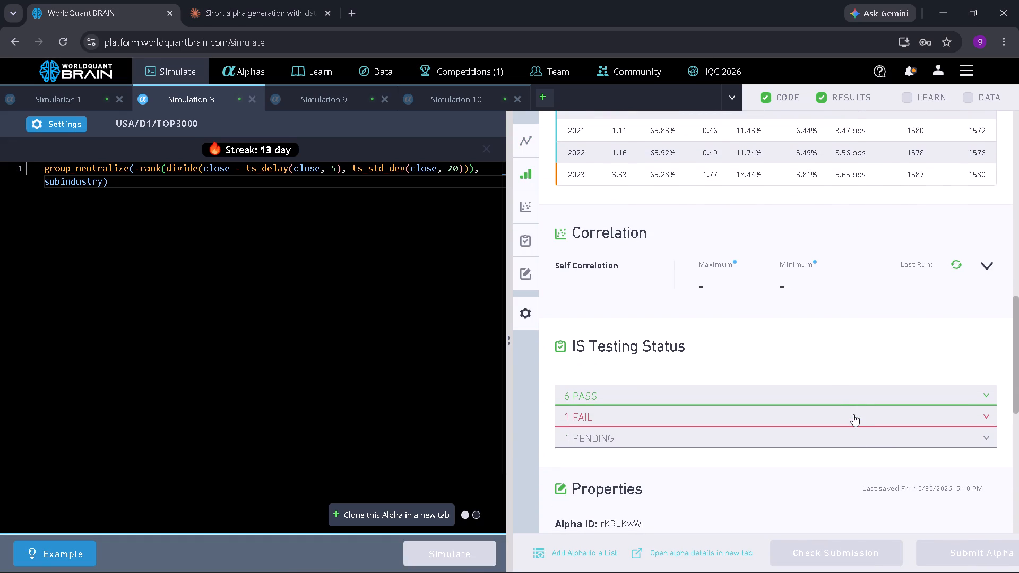
click(853, 414)
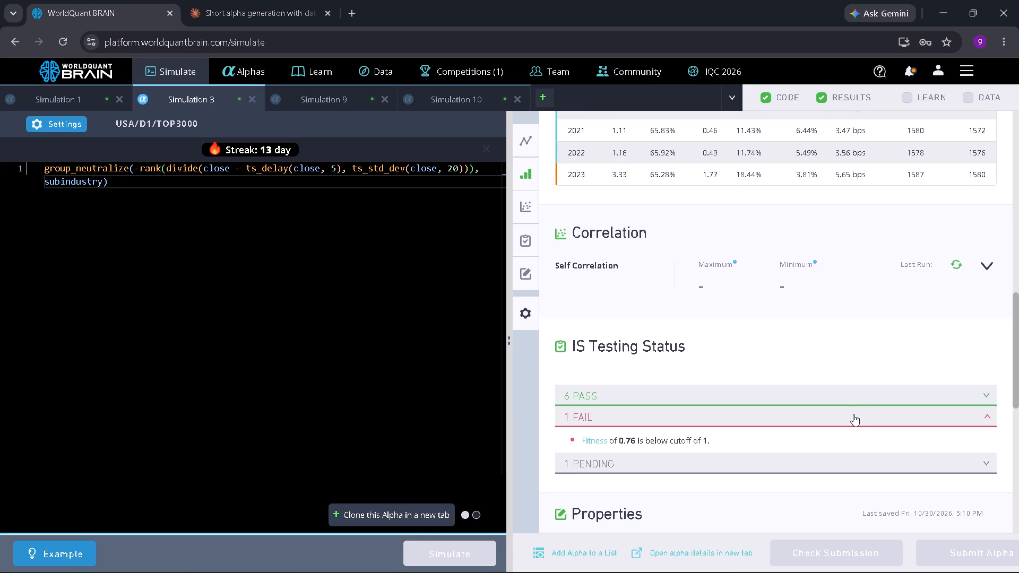
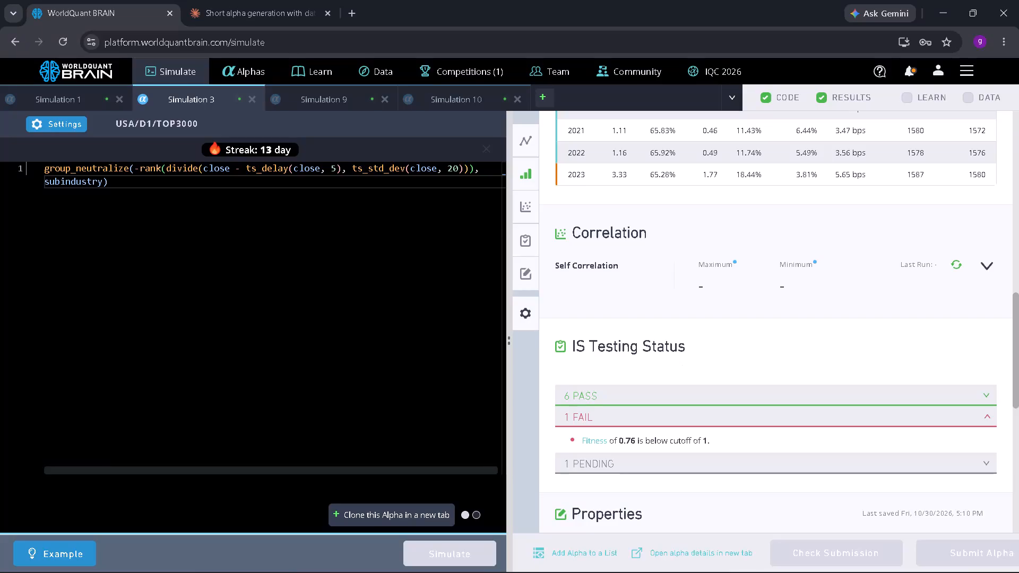
Set the ts_std_dev window in the Simulation 3 expression to 10 and simulate the alpha again.
click(457, 169)
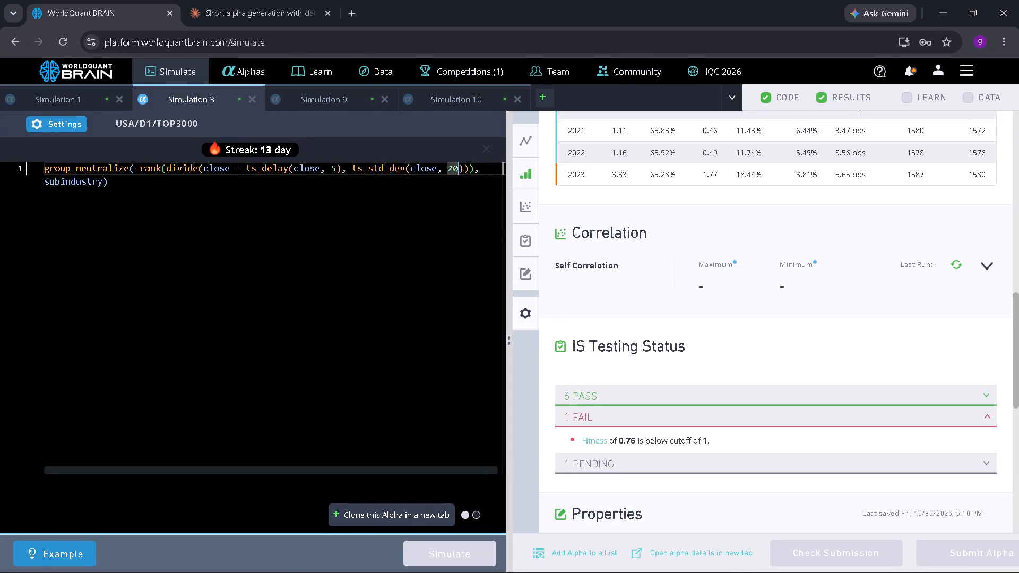
key(Left)
key(BackSpace)
key(1)
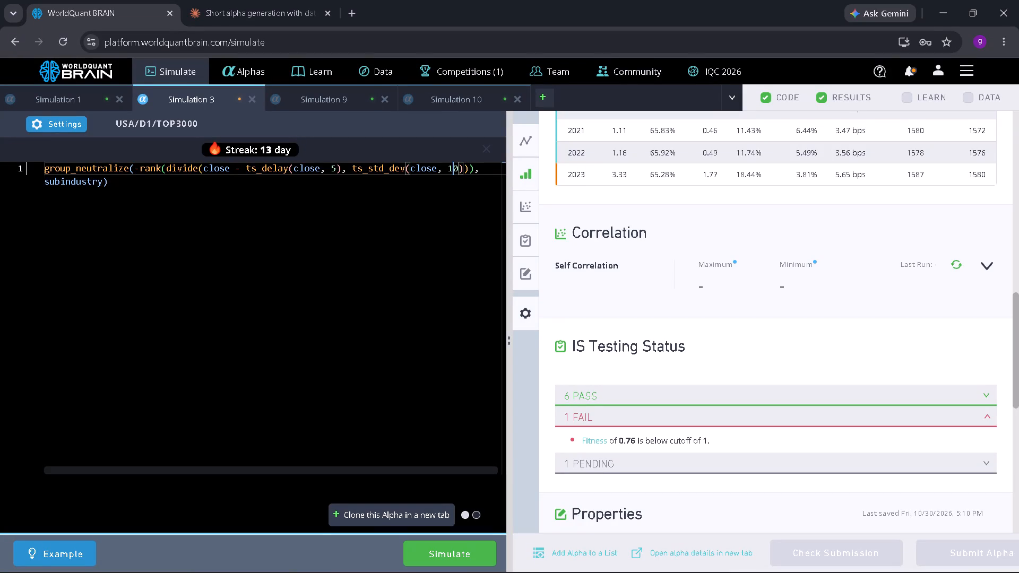
click(472, 547)
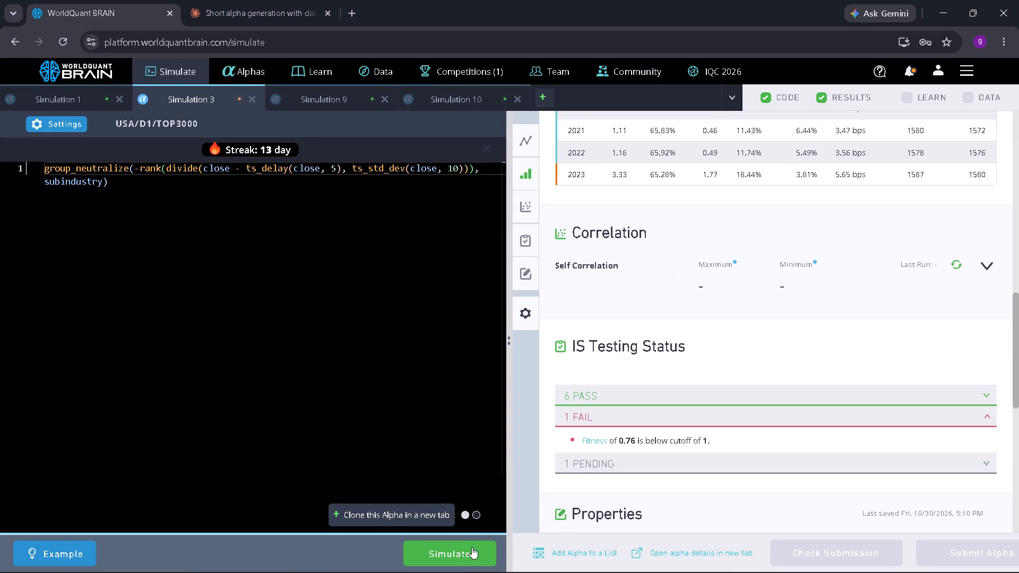
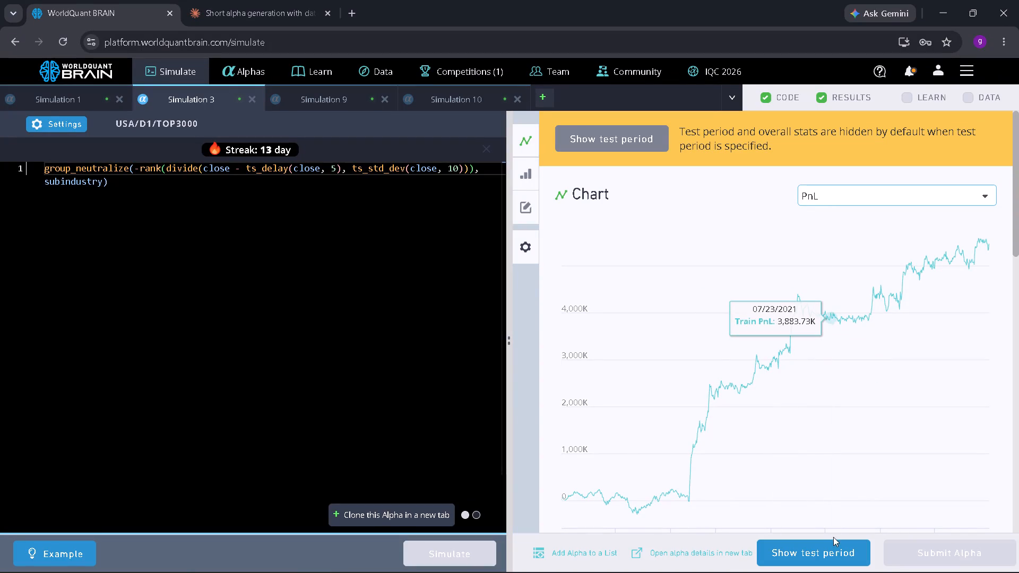
Show the test period results of the simulated alpha and expand the failed checks in IS Testing Status.
click(836, 545)
scroll(834, 450, down, 2)
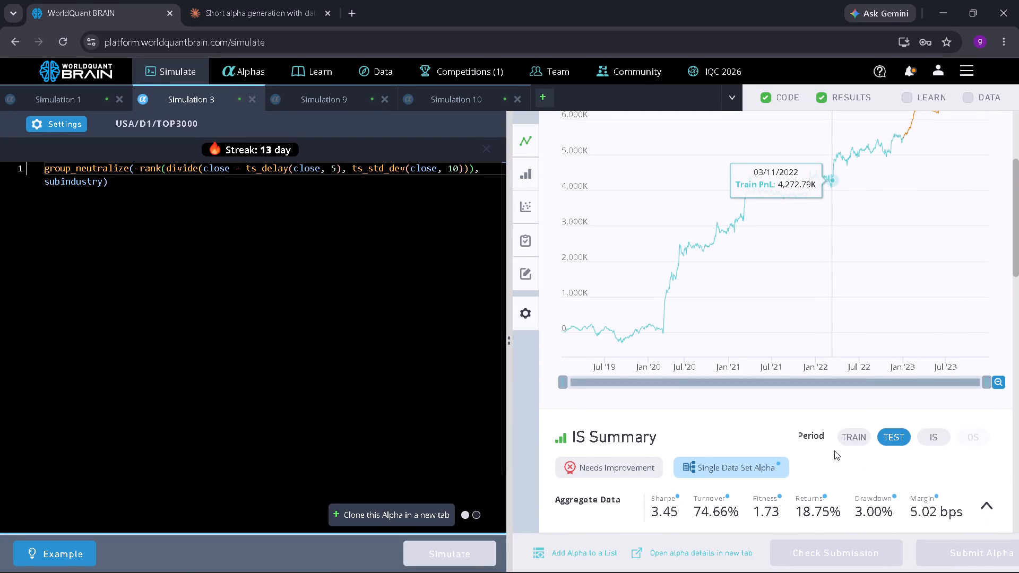
scroll(834, 450, down, 8)
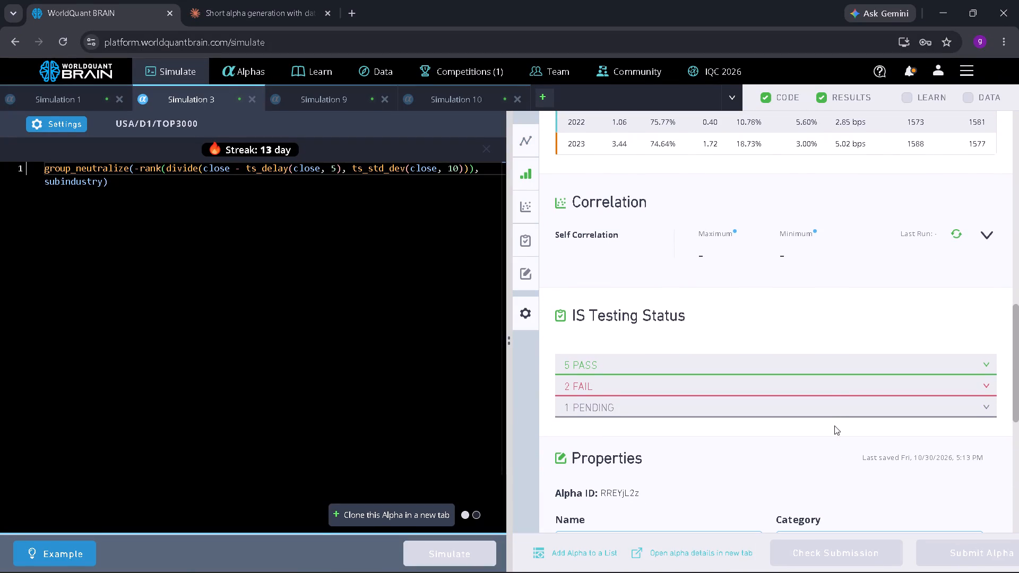
click(846, 377)
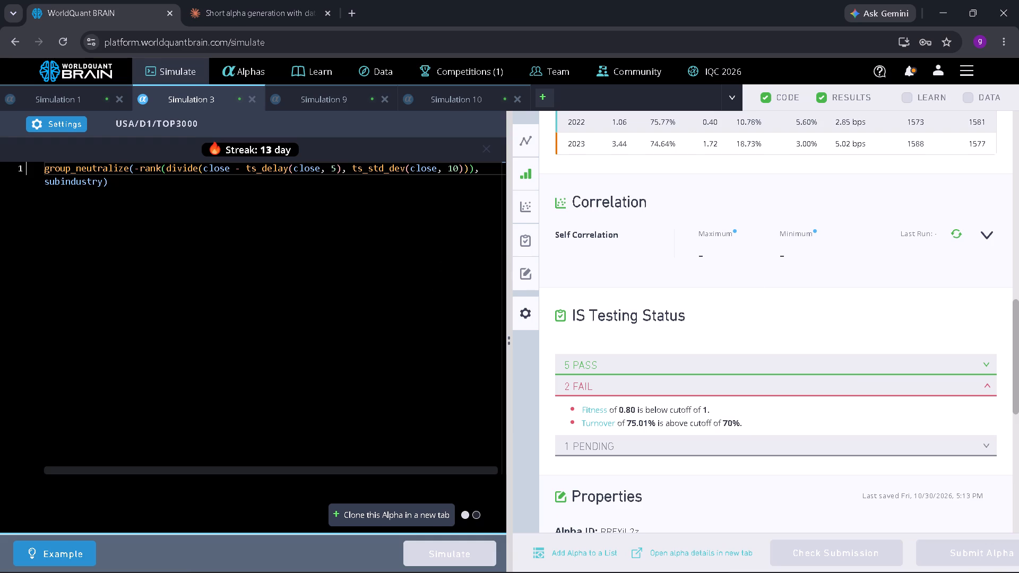
Set the ts_std_dev window to 30 and the ts_delay period to 4 in the expression, and simulate the alpha again.
click(454, 170)
key(BackSpace)
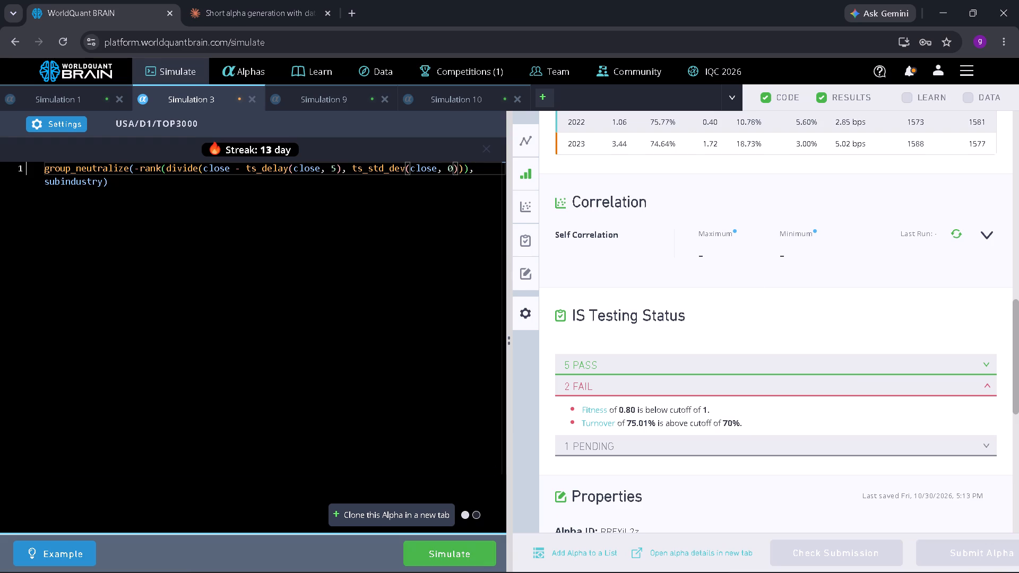
key(3)
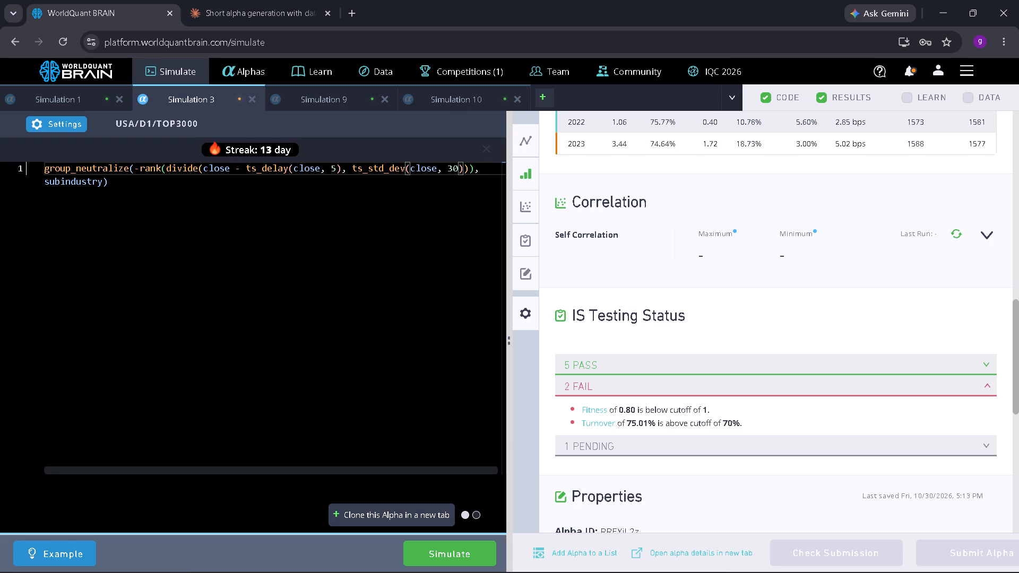
click(336, 170)
key(BackSpace)
key(4)
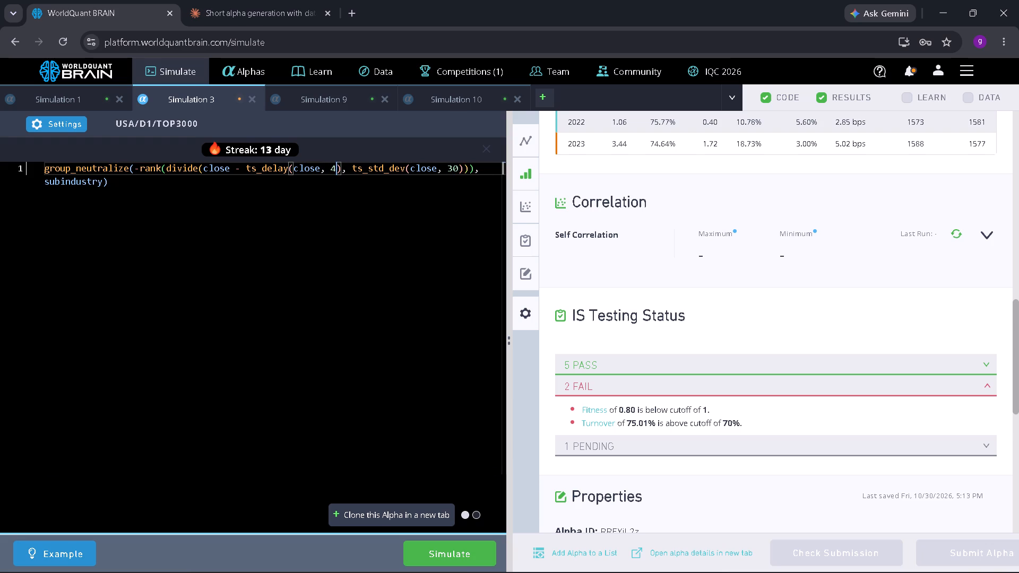
click(439, 552)
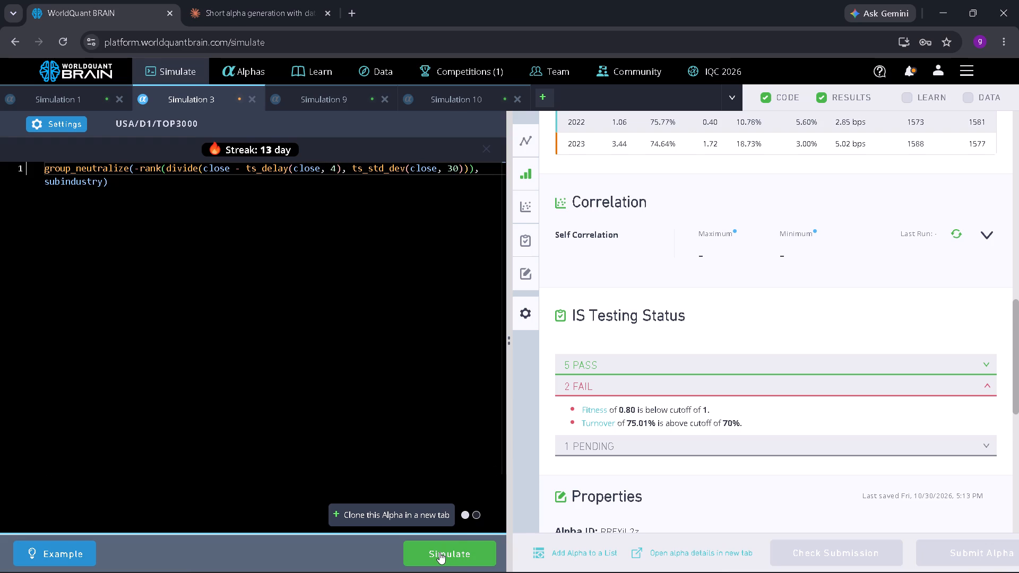
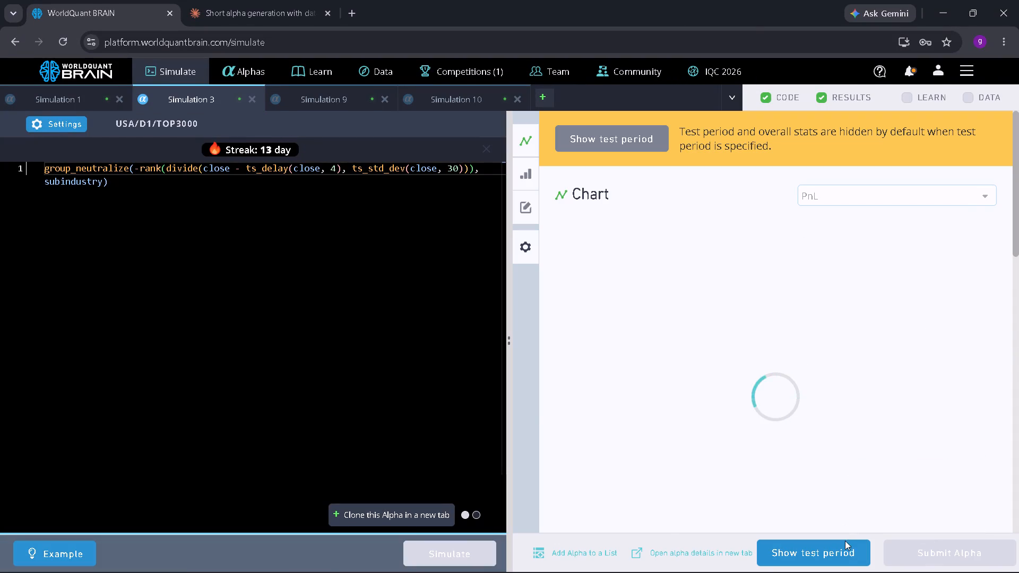
Show the test period results of the re-simulated alpha and expand the failed checks in IS Testing Status.
click(847, 549)
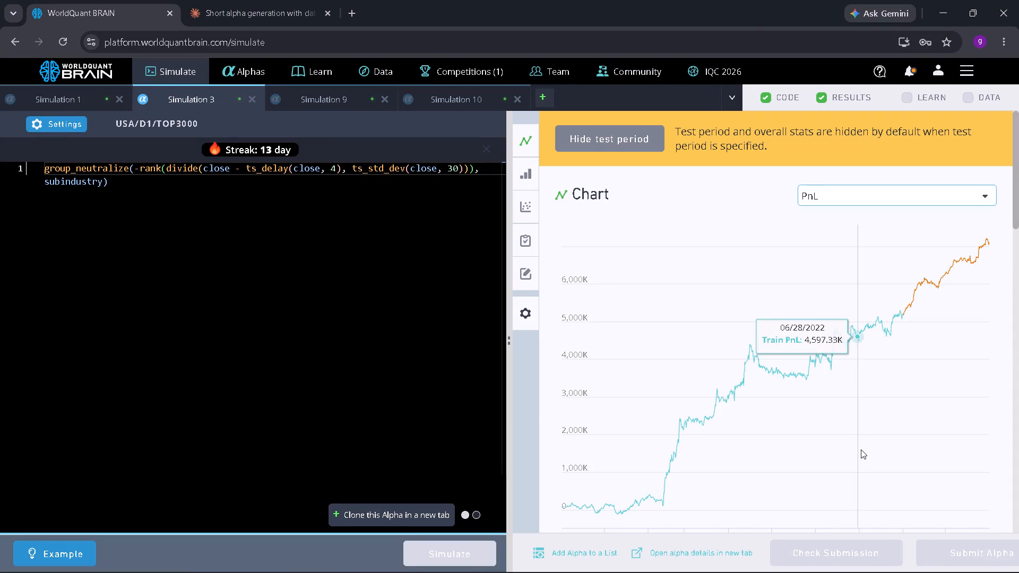
scroll(861, 449, down, 4)
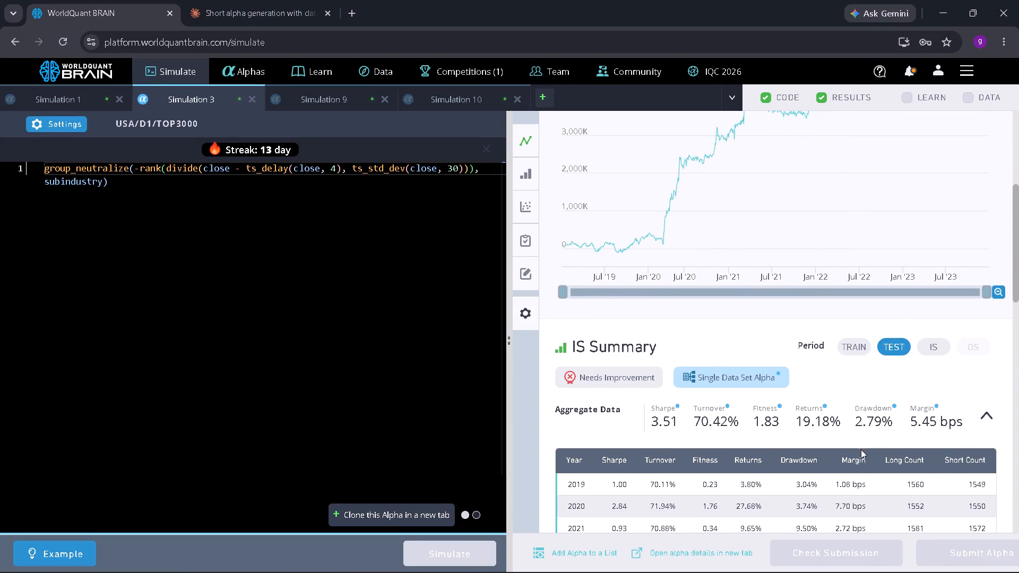
scroll(861, 449, down, 4)
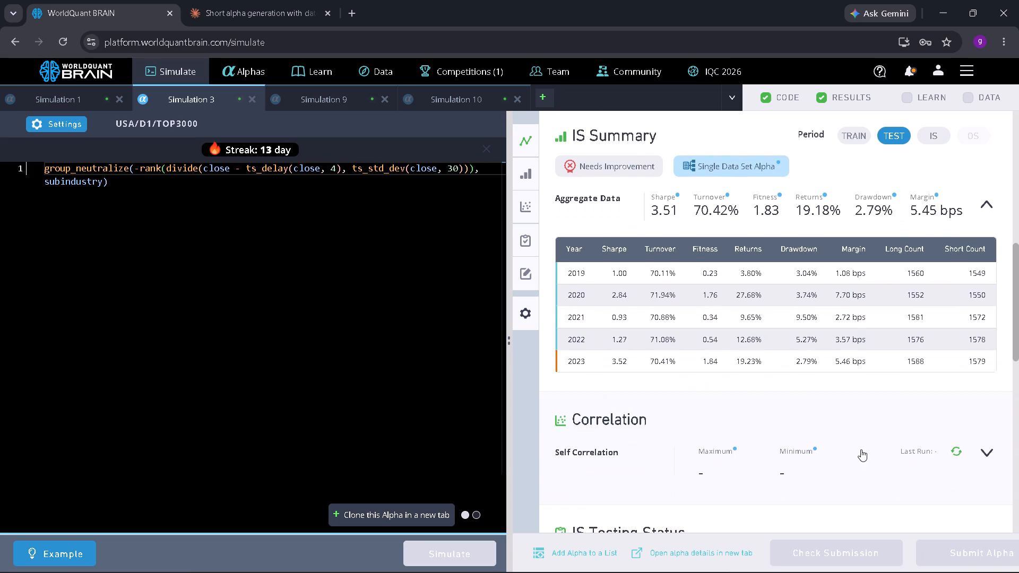
scroll(721, 272, down, 4)
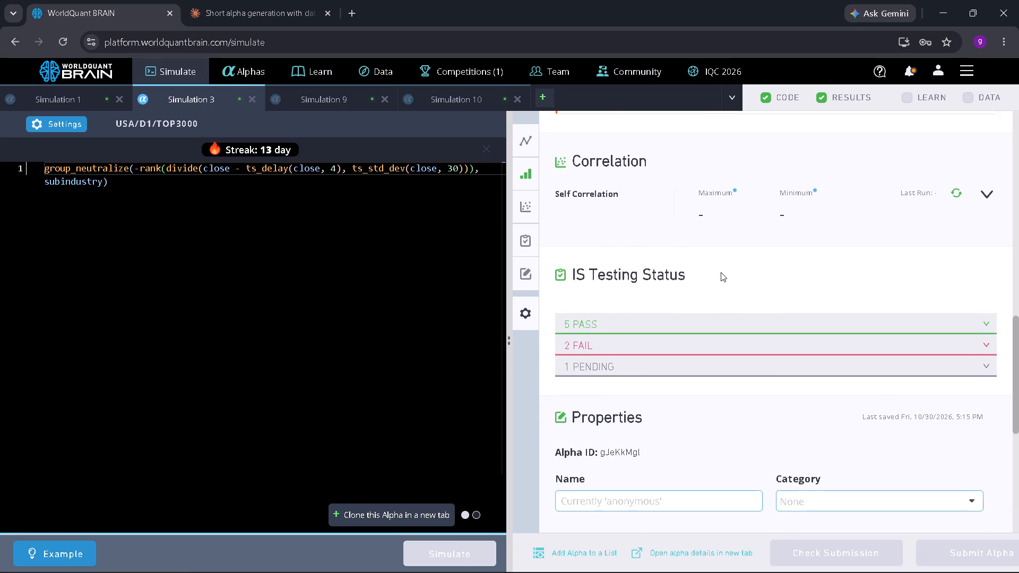
click(712, 335)
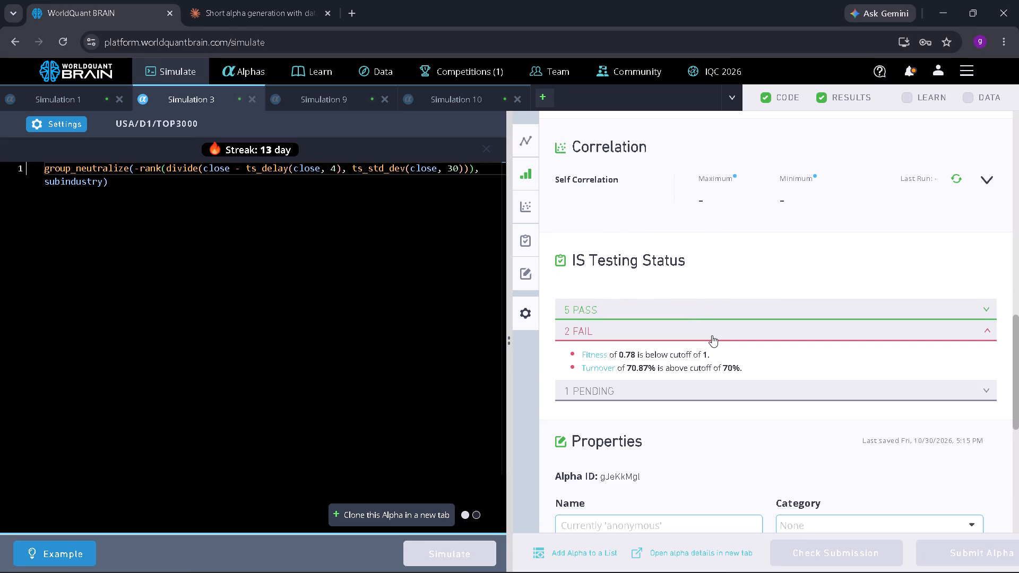
Set the ts_delay period to 5 and the ts_std_dev window to 20 in the alpha expression.
click(338, 168)
key(BackSpace)
key(5)
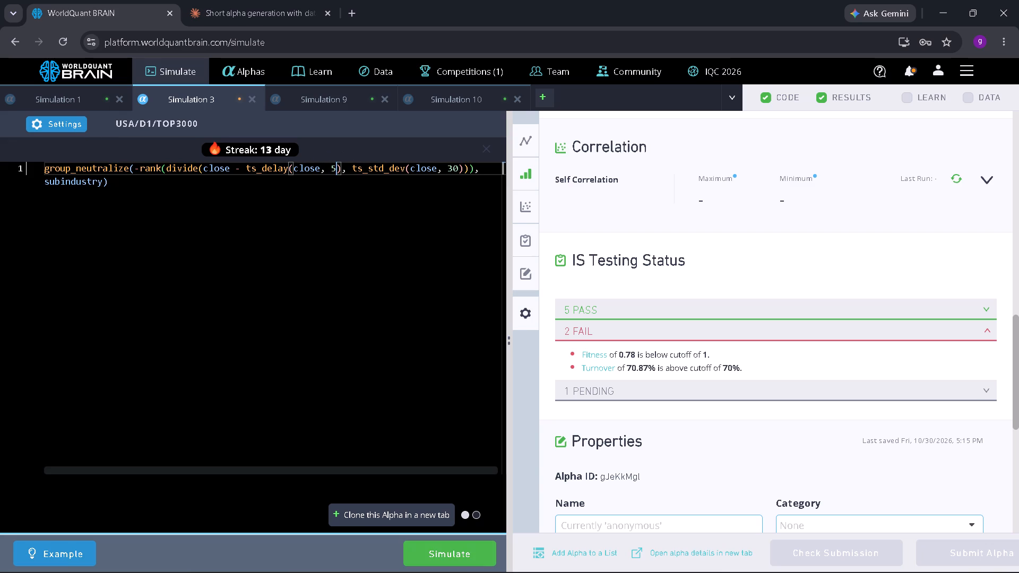
click(456, 169)
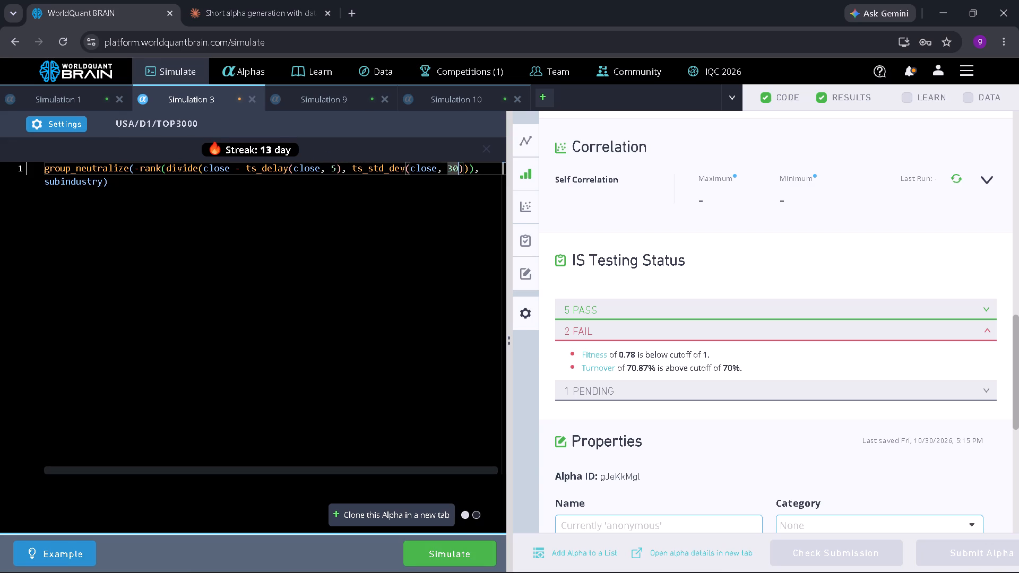
click(455, 169)
key(BackSpace)
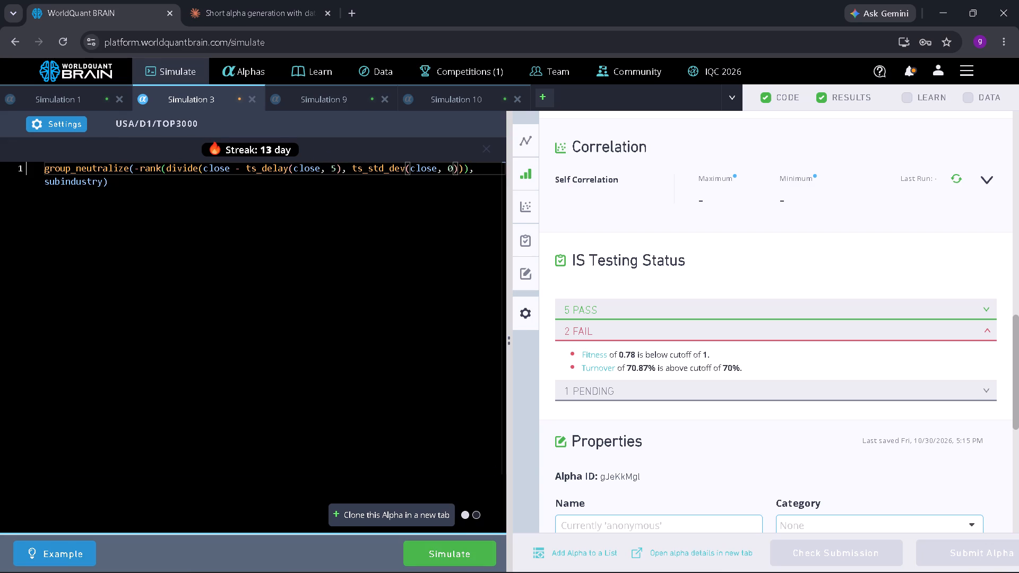
key(2)
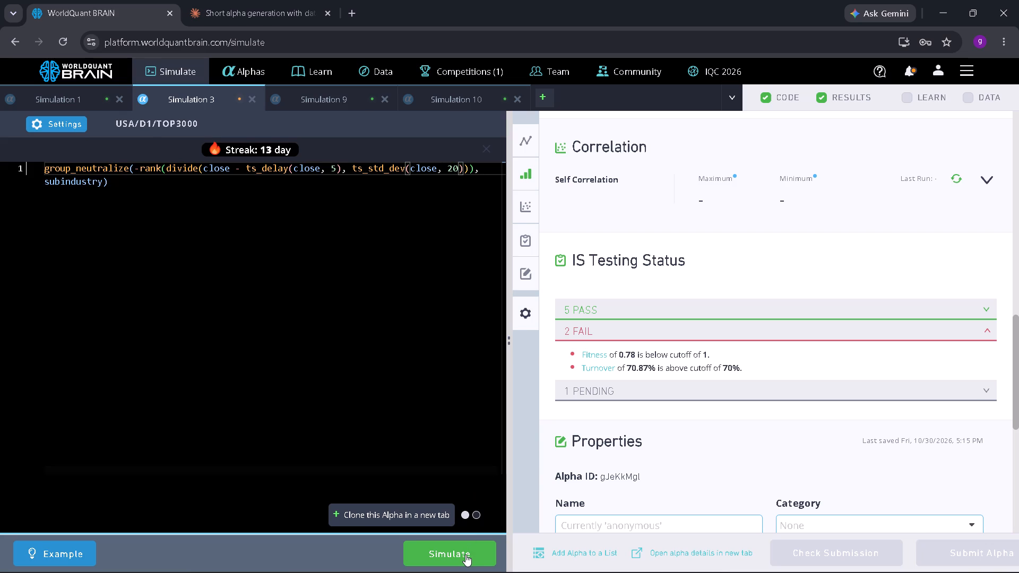
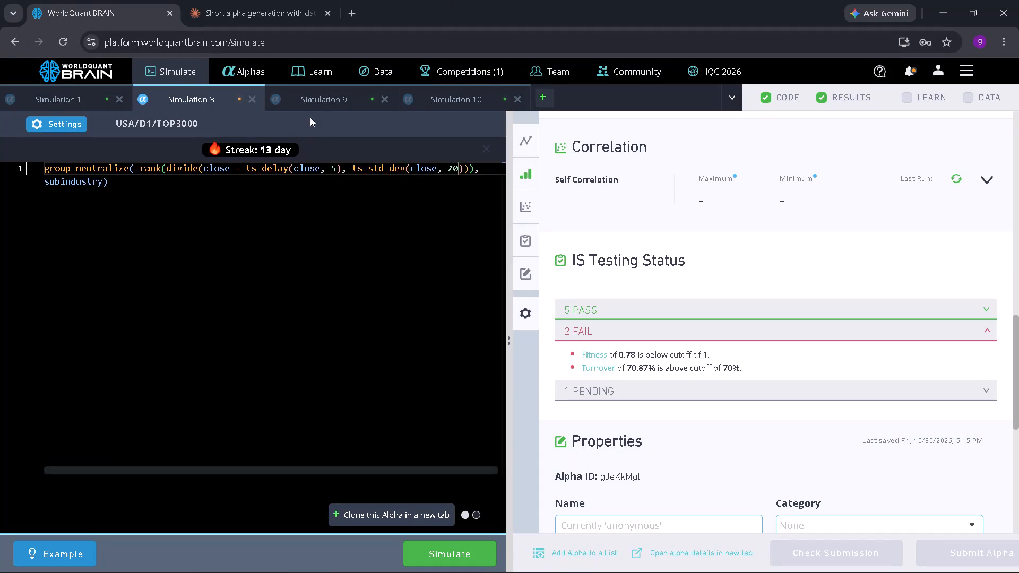
Look over the Simulation 9 results down to its Correlation and Properties sections.
click(317, 101)
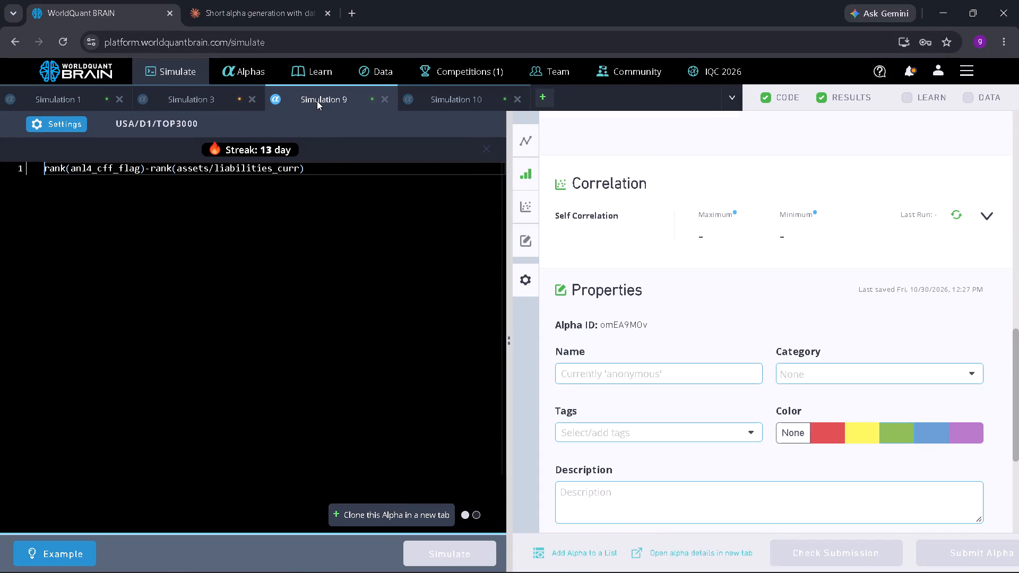
scroll(749, 233, up, 4)
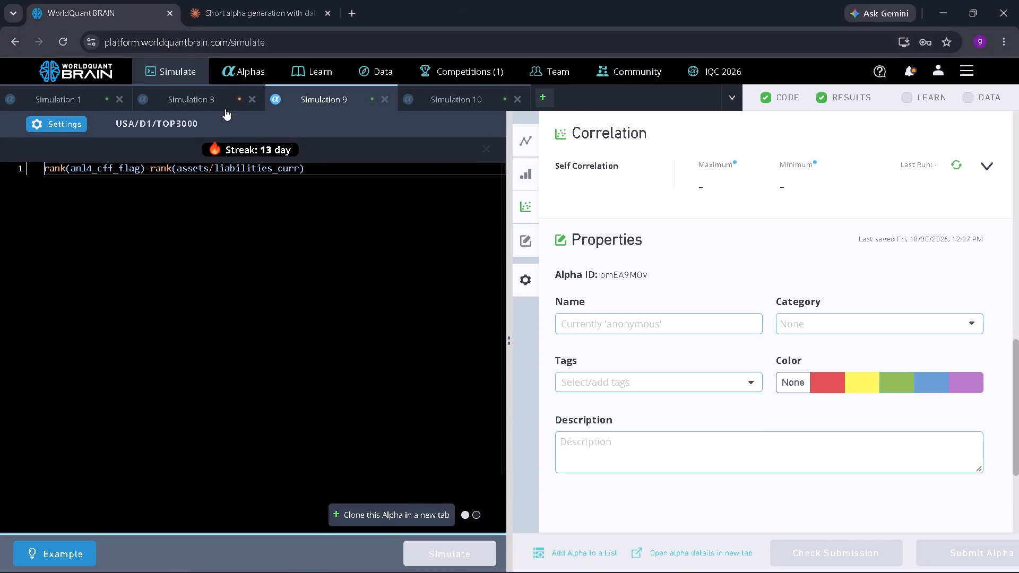
Switch to Simulation 1 and expand the failed checks in its IS Testing Status.
click(67, 100)
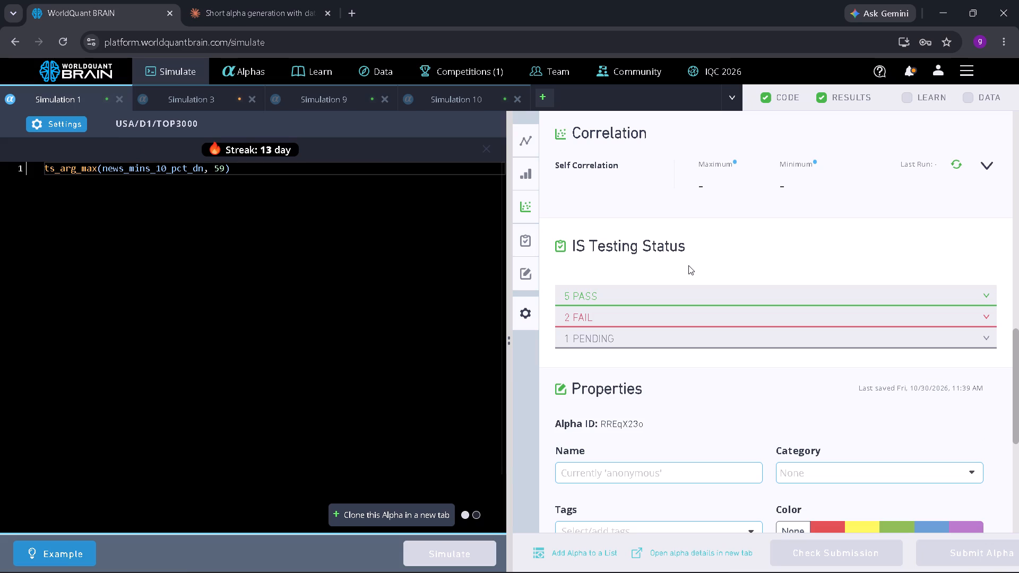
click(689, 315)
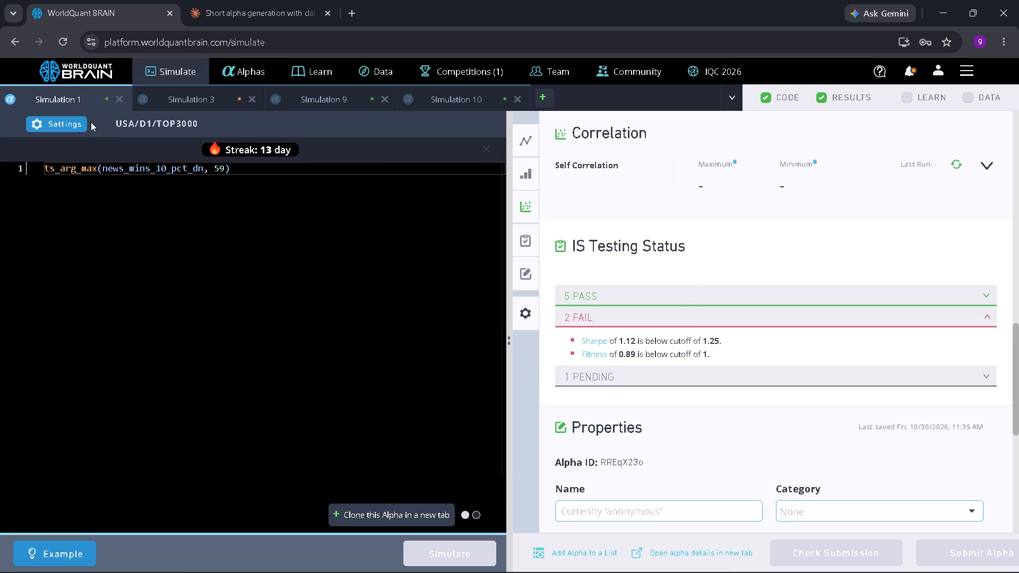
Change the Simulation 1 universe setting to TOP2000, apply it and re-simulate the alpha.
click(76, 125)
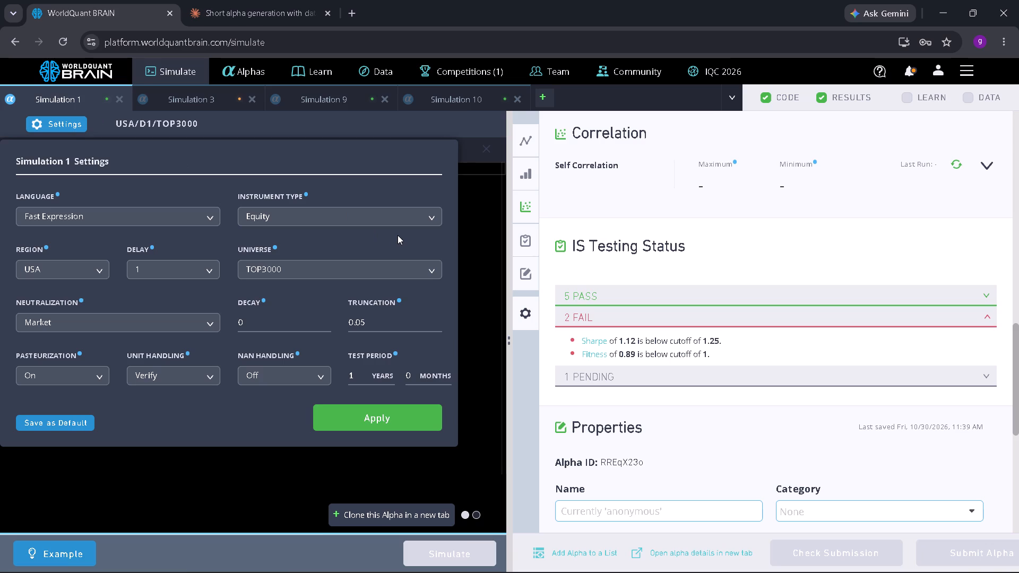
click(410, 277)
click(368, 317)
click(387, 416)
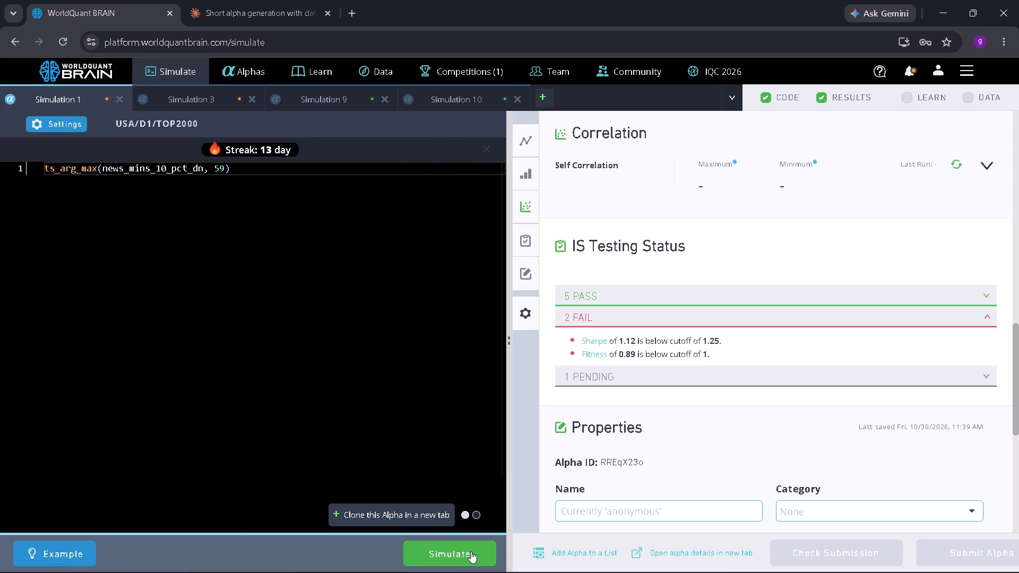
click(471, 551)
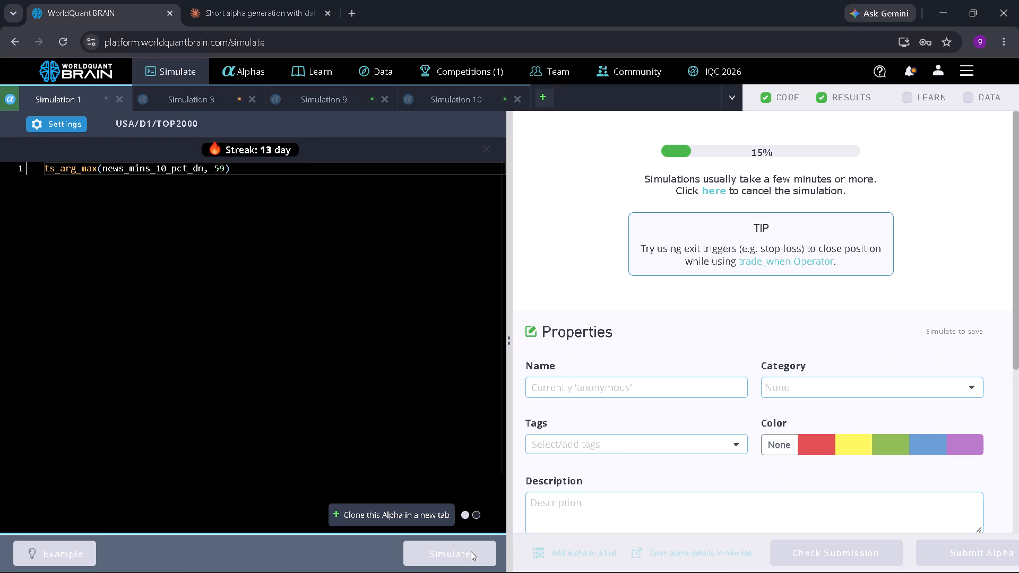
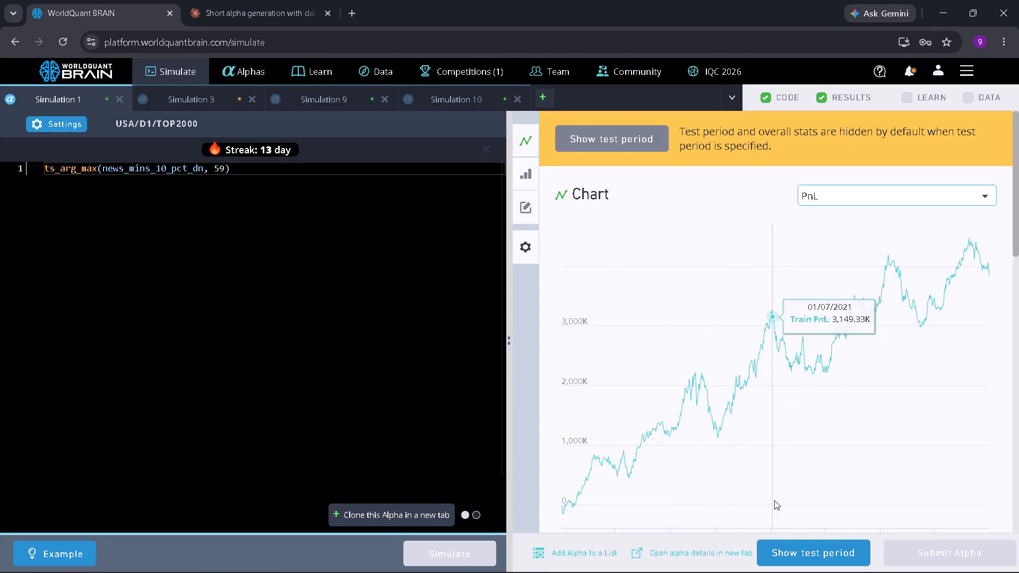
Show the test period for the Simulation 1 results and expand the failed checks in its IS Testing Status.
click(796, 545)
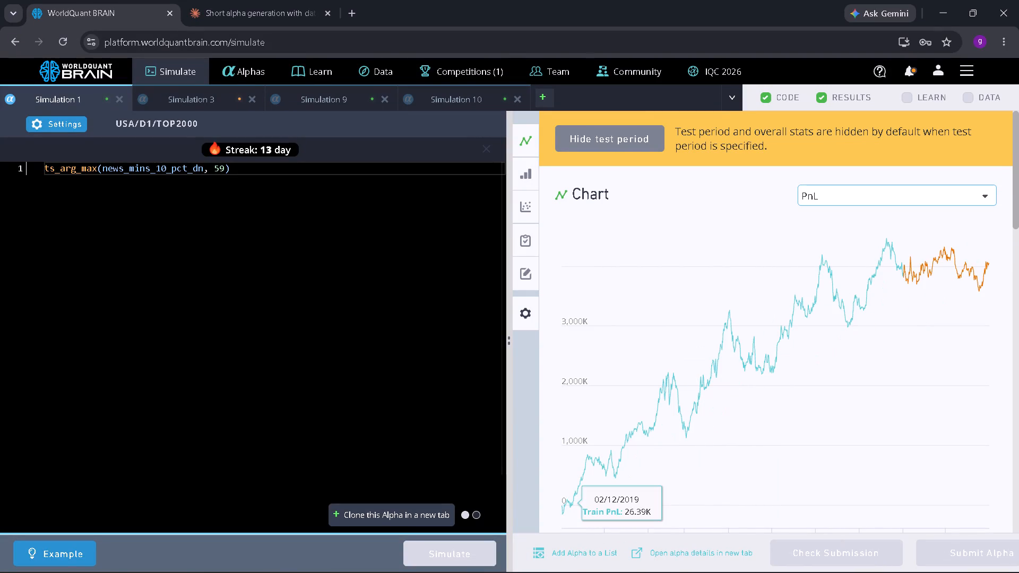
scroll(581, 273, down, 4)
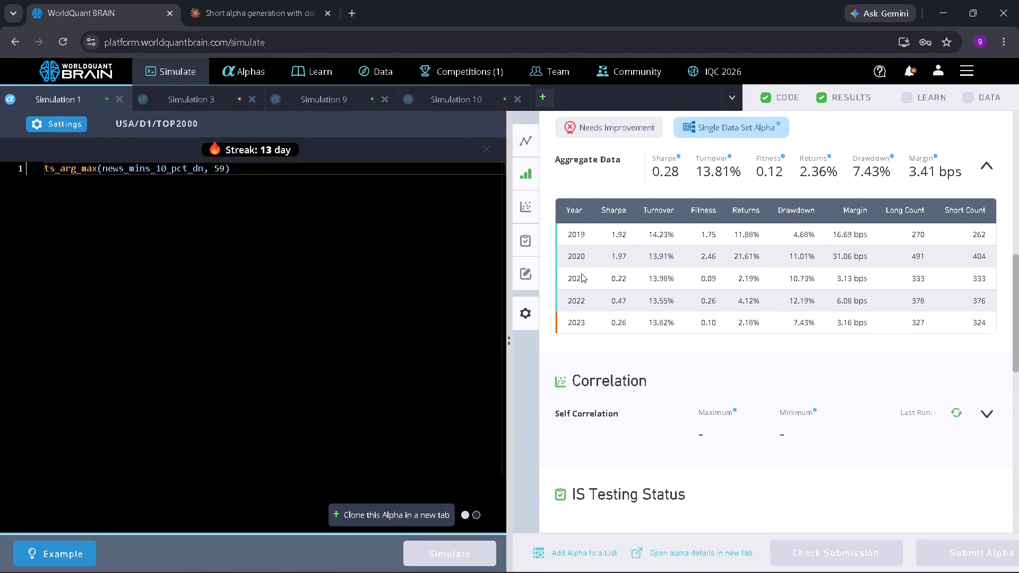
scroll(581, 273, down, 2)
click(655, 375)
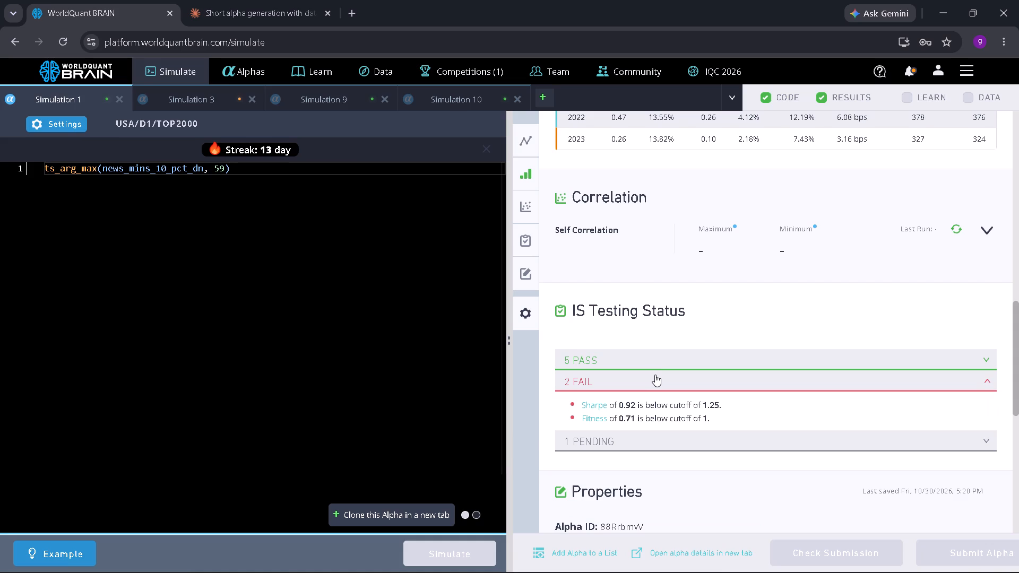
Set the Simulation 1 universe to TOP3000 and truncation to 0.1, and apply the settings.
click(73, 124)
click(298, 264)
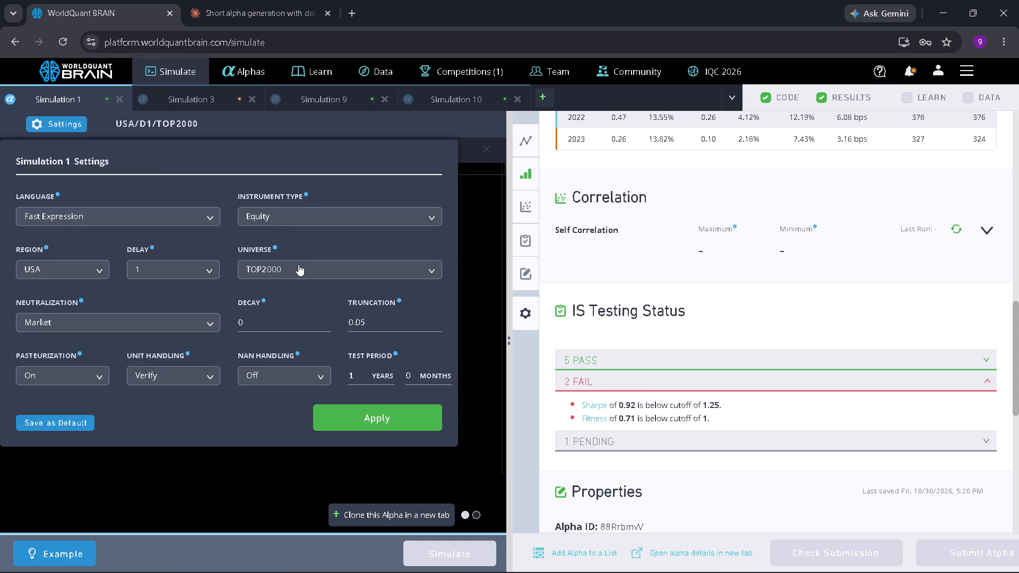
click(309, 285)
triple_click(437, 319)
click(437, 319)
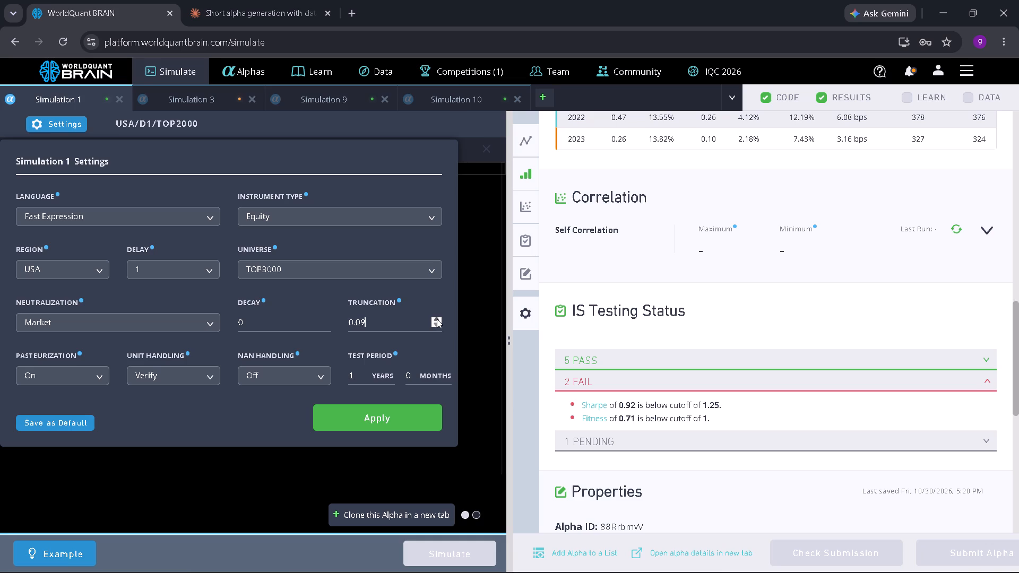
click(437, 319)
click(406, 420)
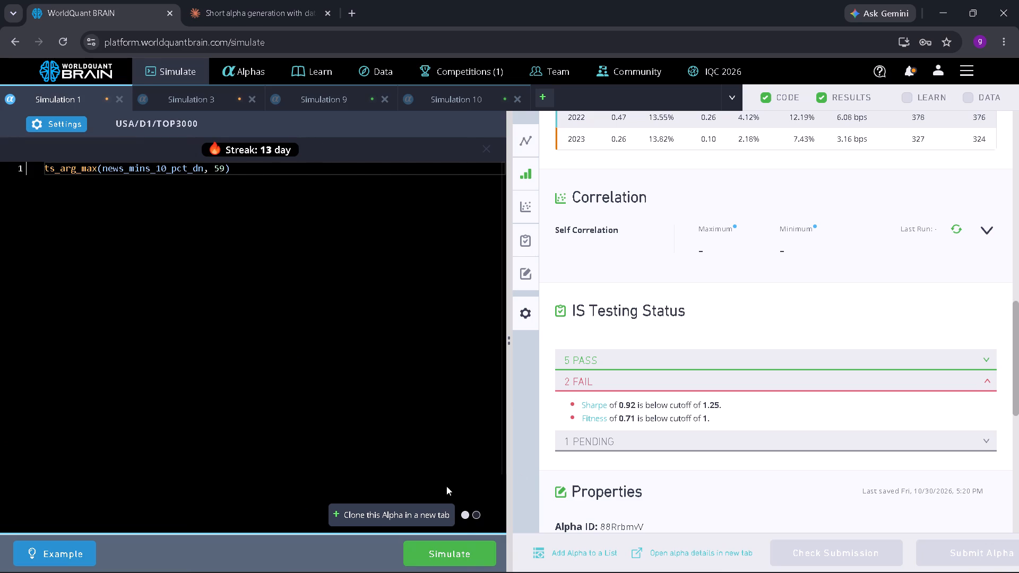
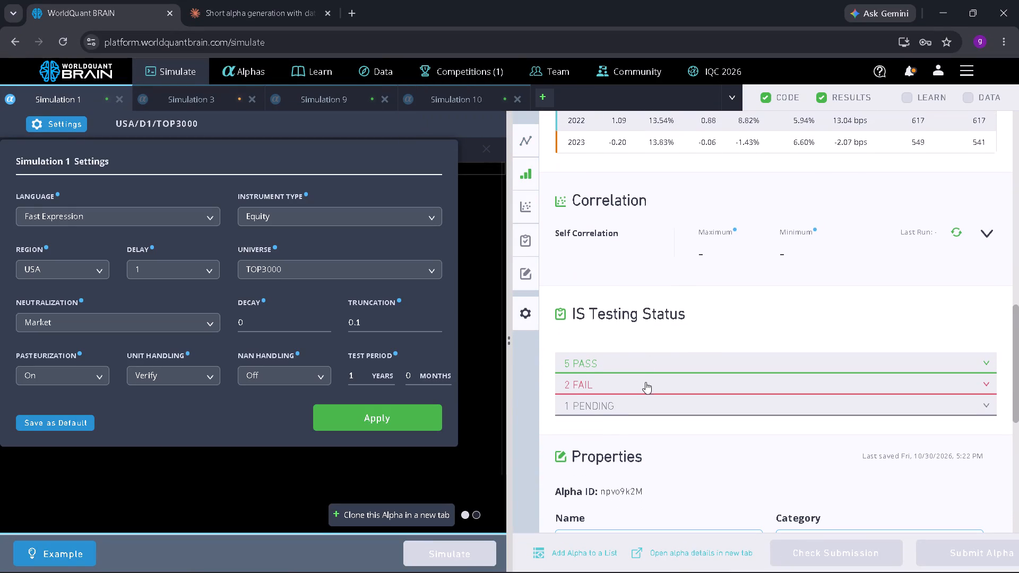
Expand the failed checks in the IS Testing Status of the Simulation 1 results.
click(645, 382)
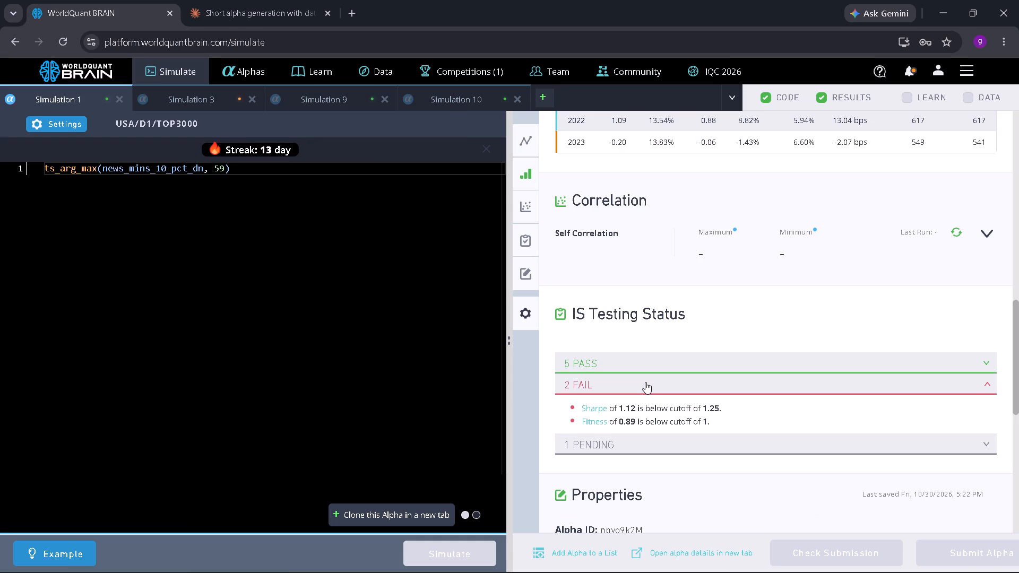
Open the Simulation 1 settings for editing.
click(75, 127)
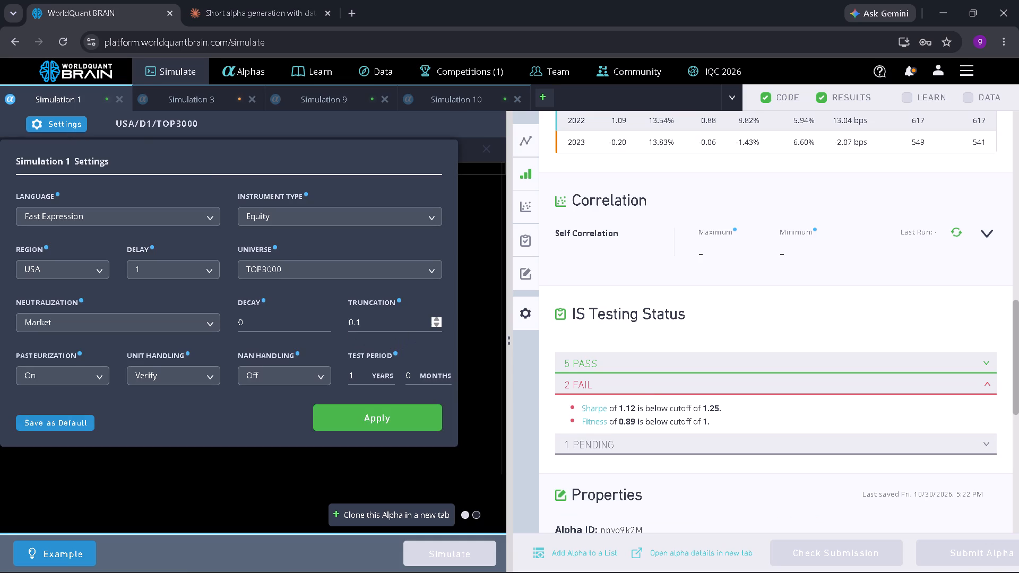
Set the Simulation 1 truncation to 0.2, apply the settings and rerun the simulation.
click(435, 319)
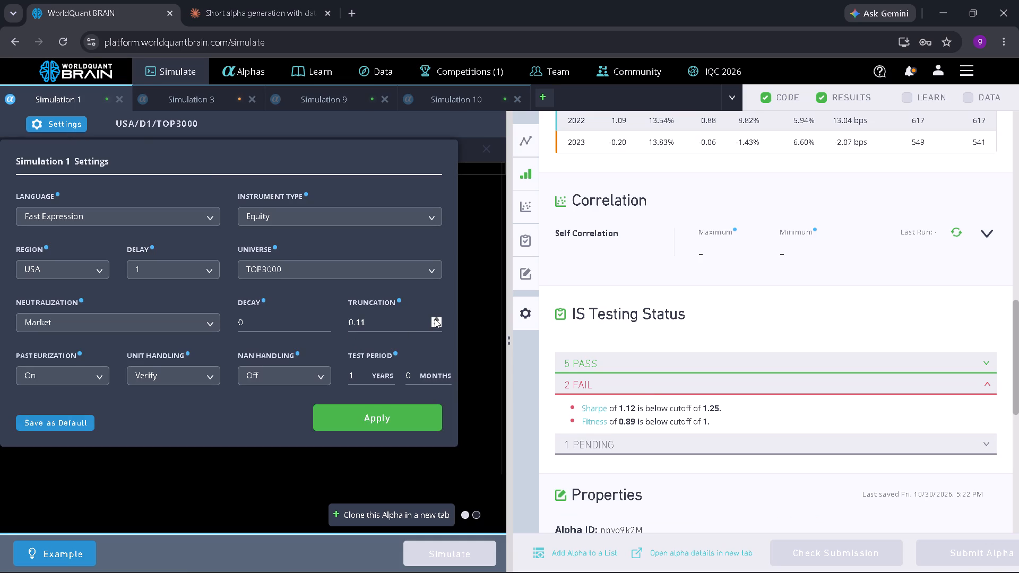
triple_click(435, 319)
double_click(435, 319)
double_click(435, 319)
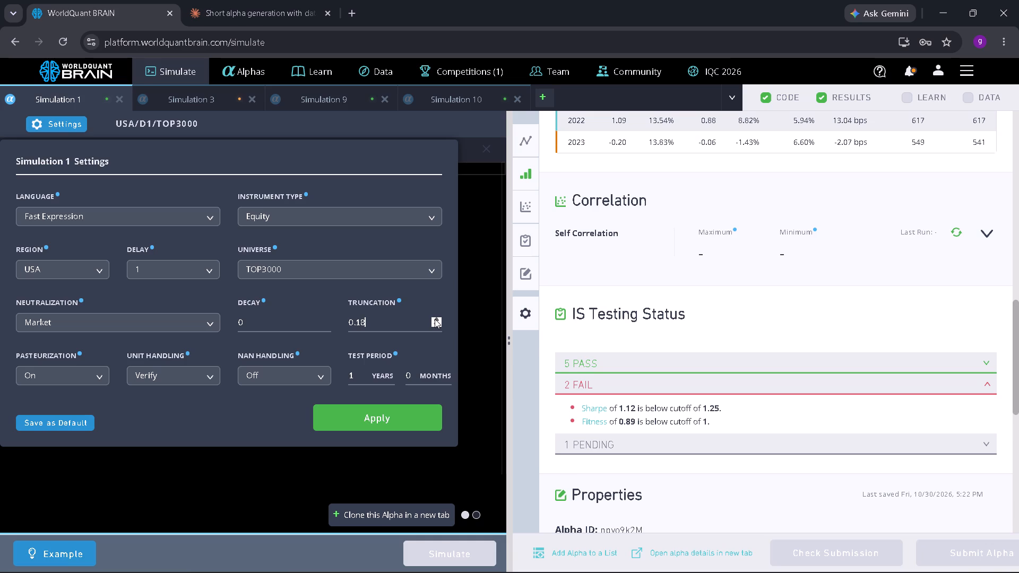
click(435, 319)
click(435, 319)
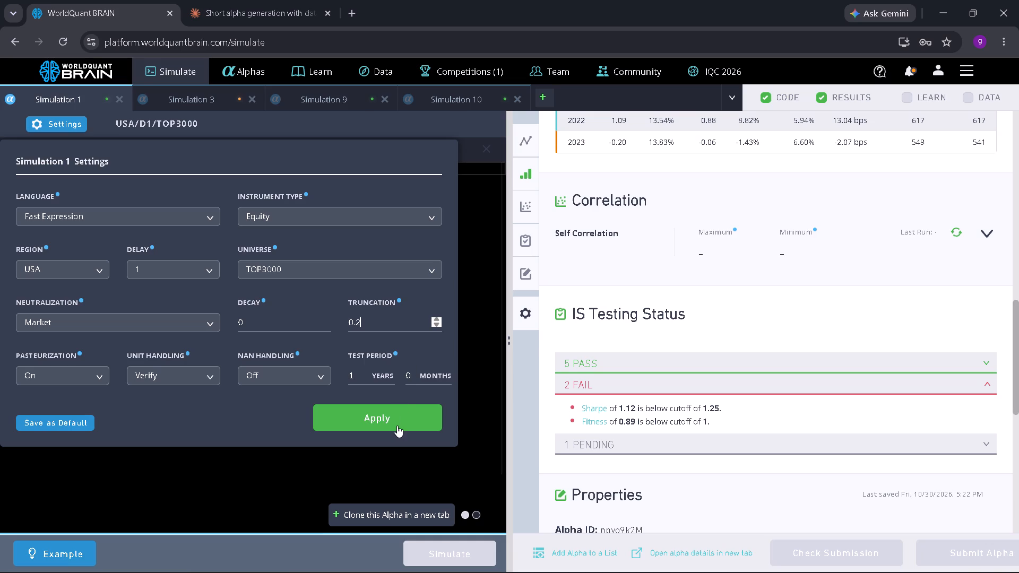
click(397, 413)
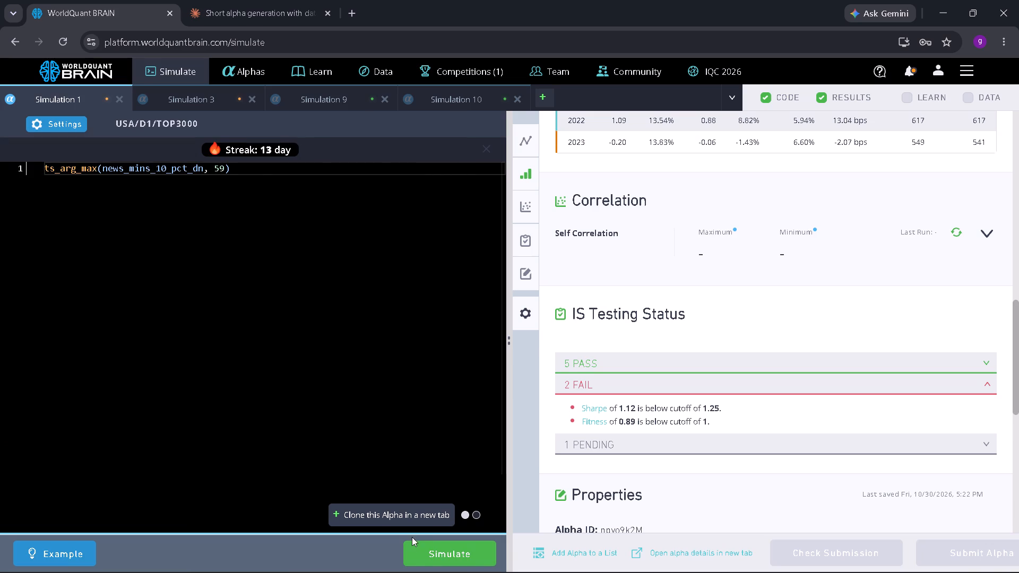
click(424, 549)
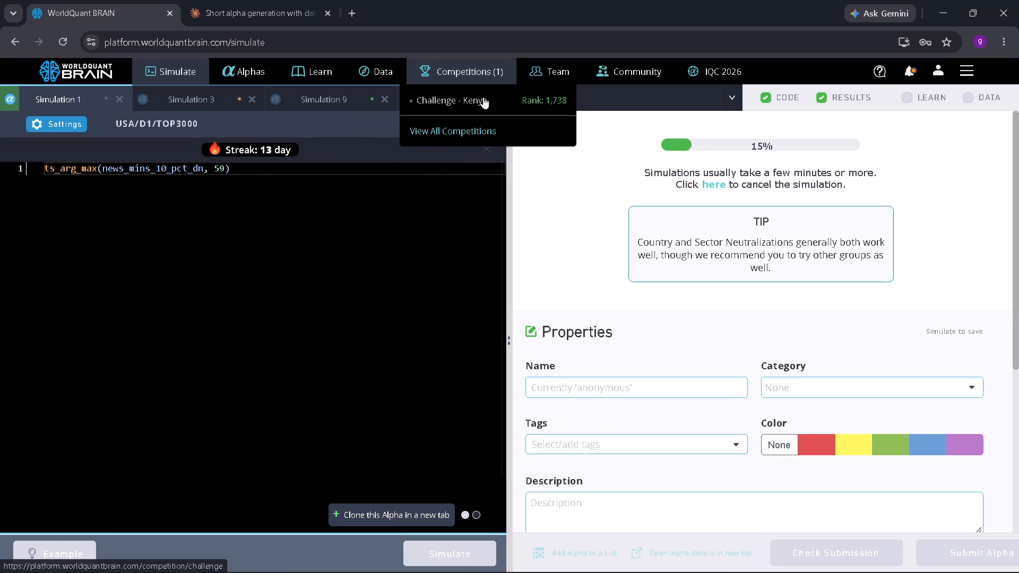
click(454, 103)
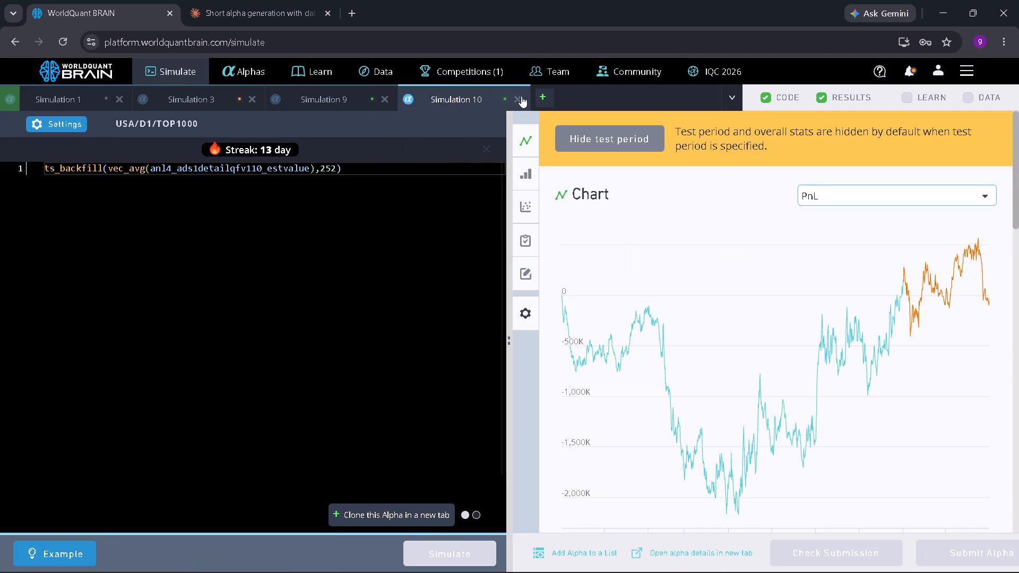
click(304, 102)
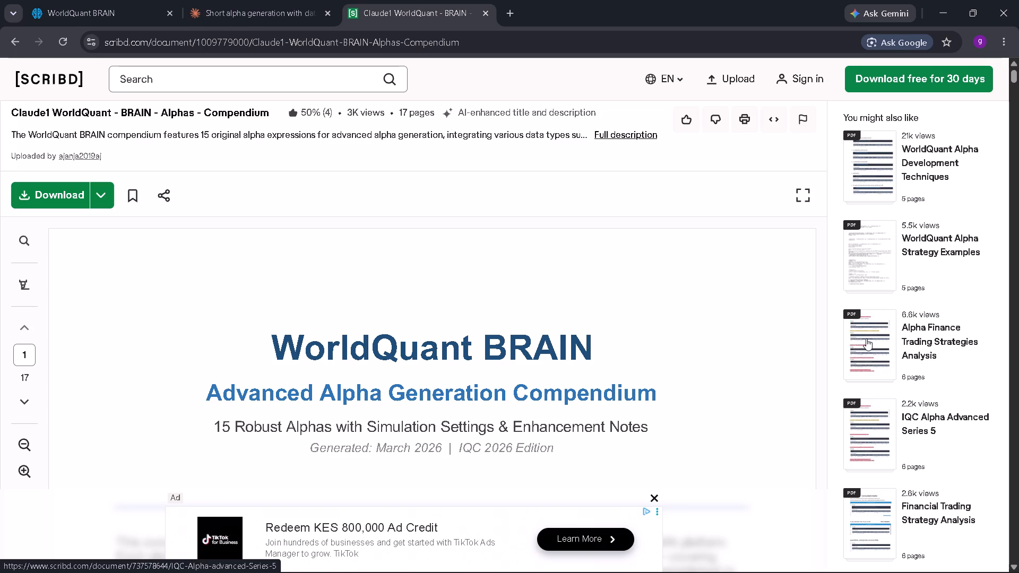
Open the suggested document Financial Trading Strategy Analysis from the compendium's related documents.
scroll(866, 338, down, 1)
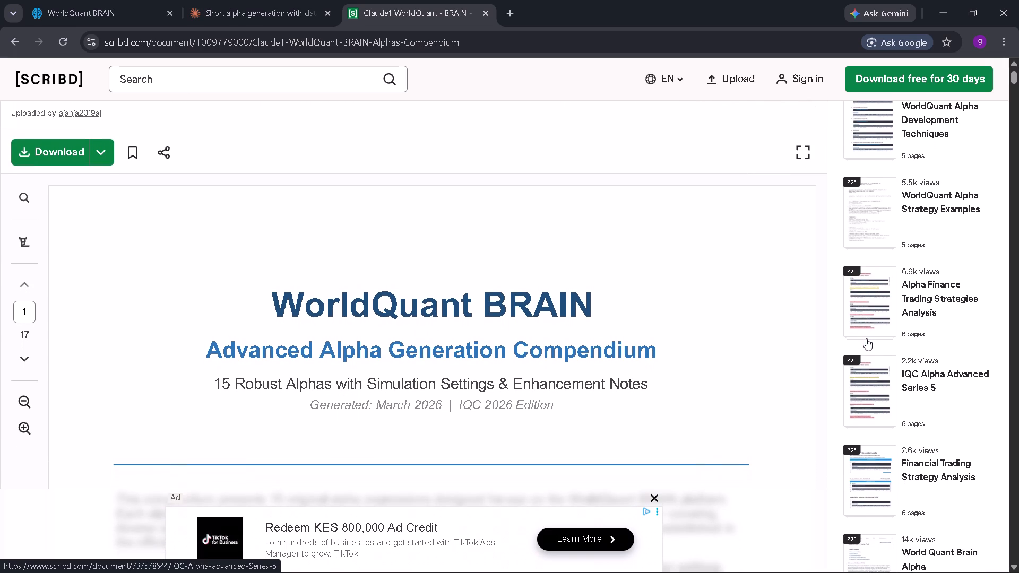
click(878, 480)
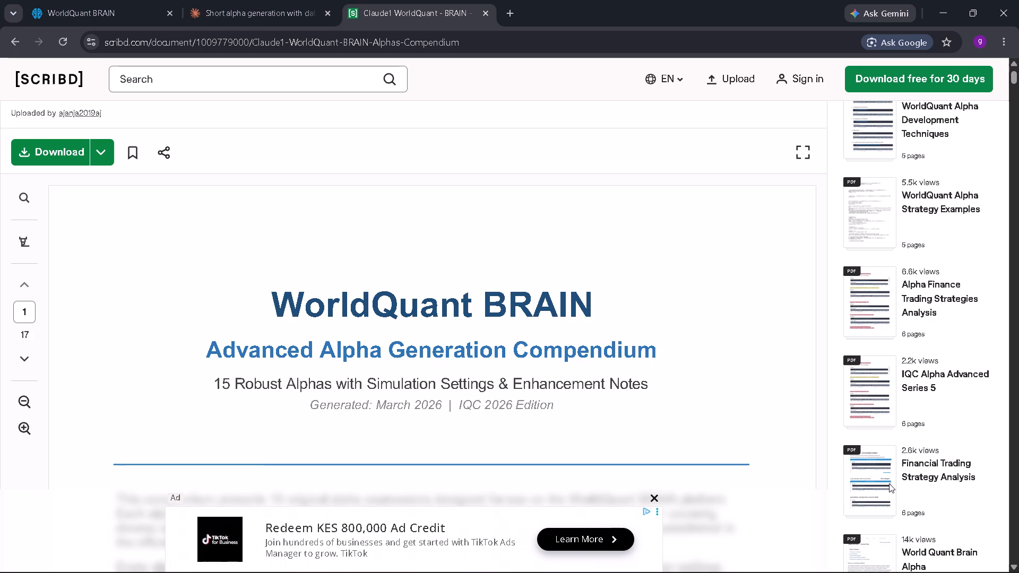
click(868, 474)
scroll(868, 474, down, 1)
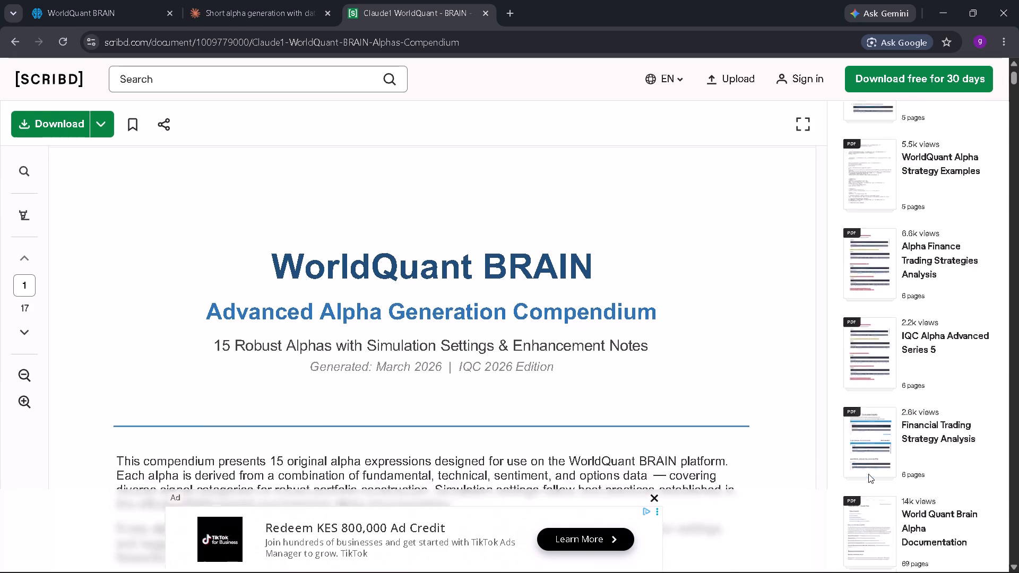
scroll(868, 474, down, 1)
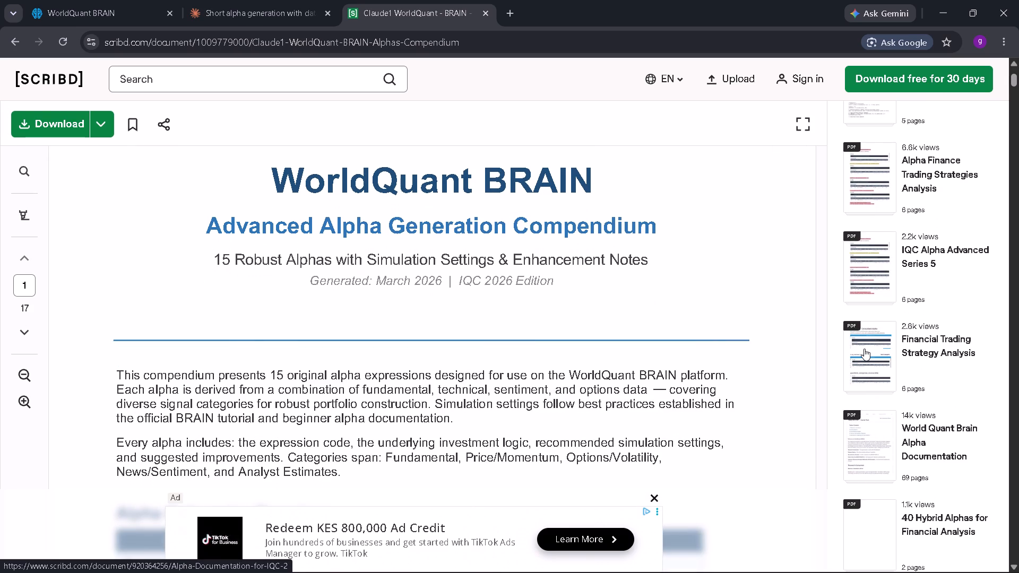
click(864, 349)
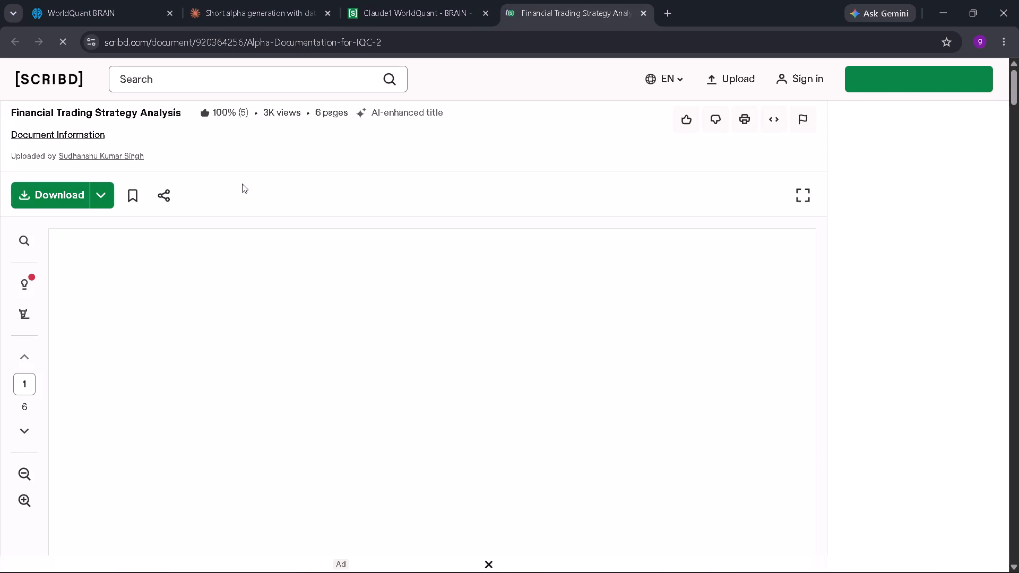
Read through the alpha expressions and their simulation settings on the first pages of Financial Trading Strategy Analysis.
scroll(375, 215, down, 5)
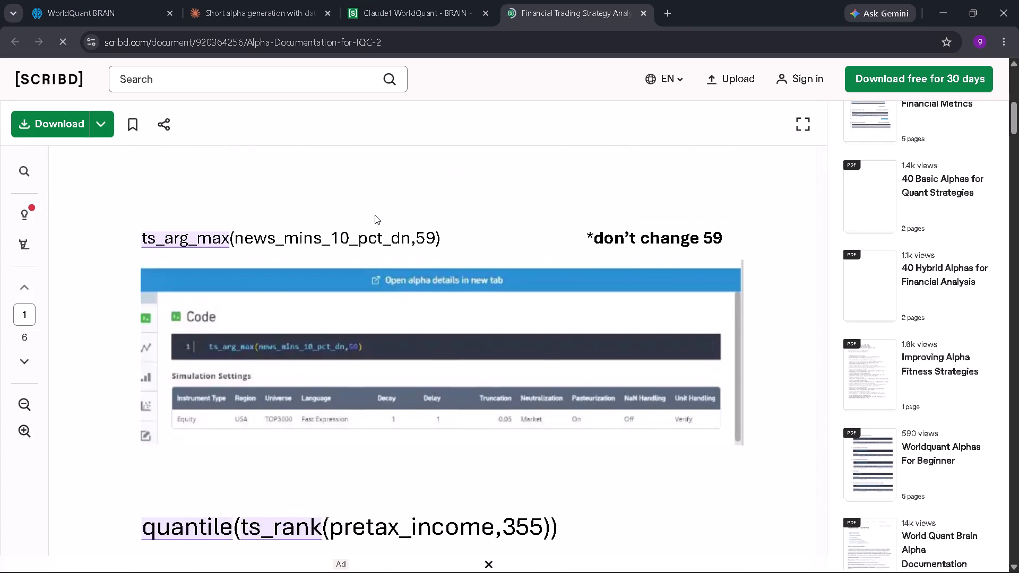
scroll(375, 215, down, 4)
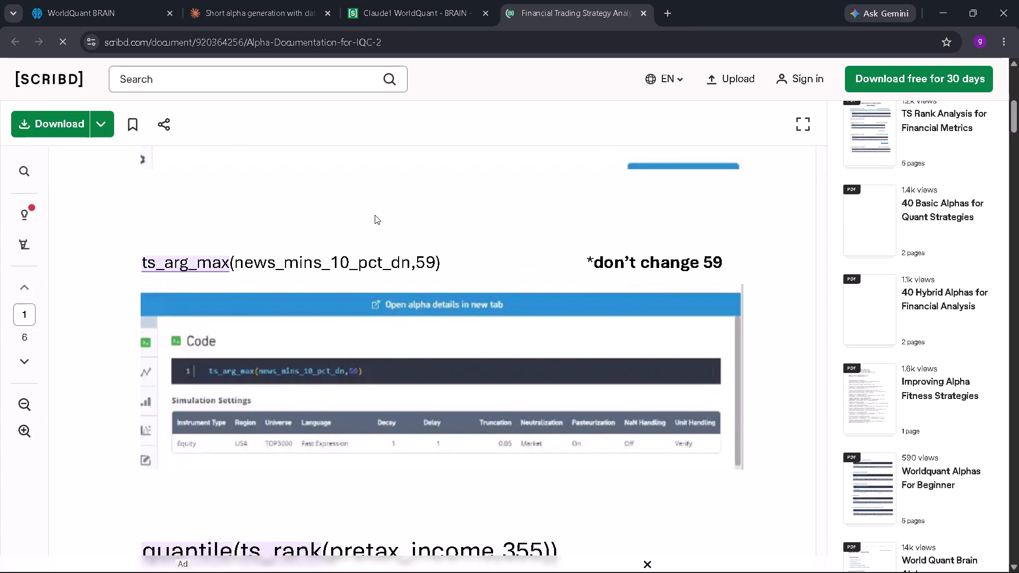
scroll(375, 215, down, 6)
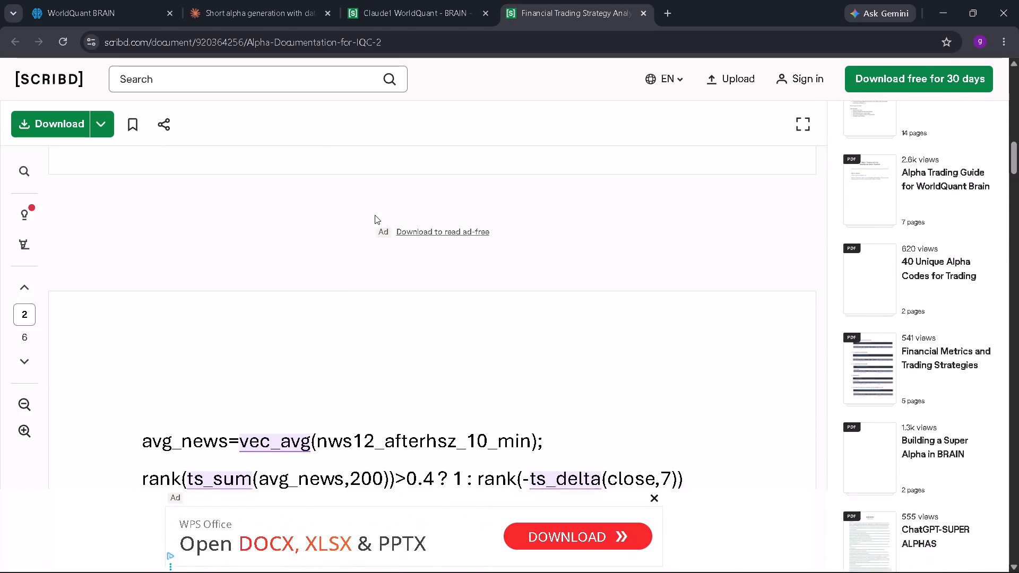
scroll(375, 215, down, 3)
Open the suggested document Financial Metrics and Trading Strategies from the related documents.
scroll(851, 235, up, 1)
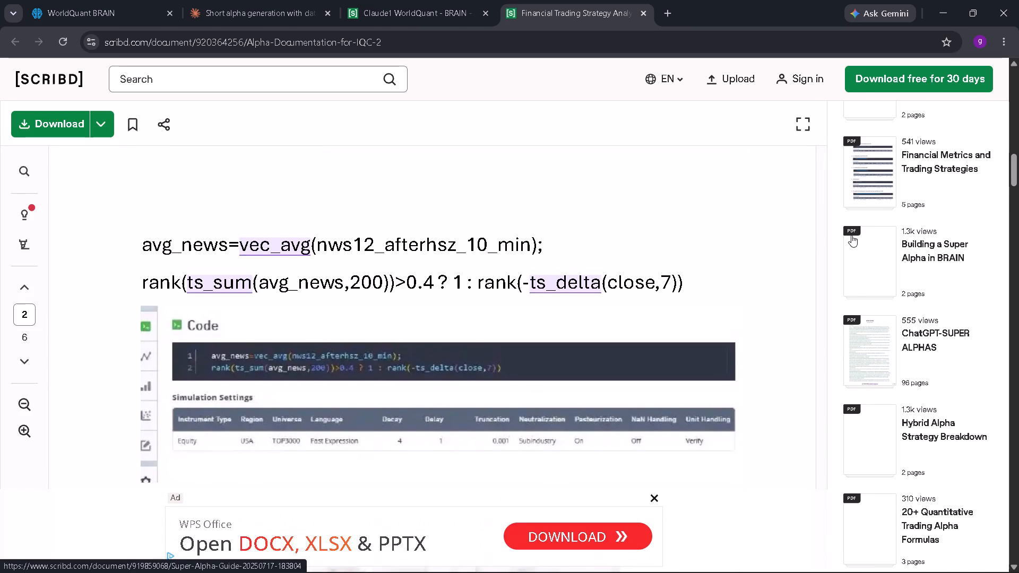
scroll(851, 235, up, 2)
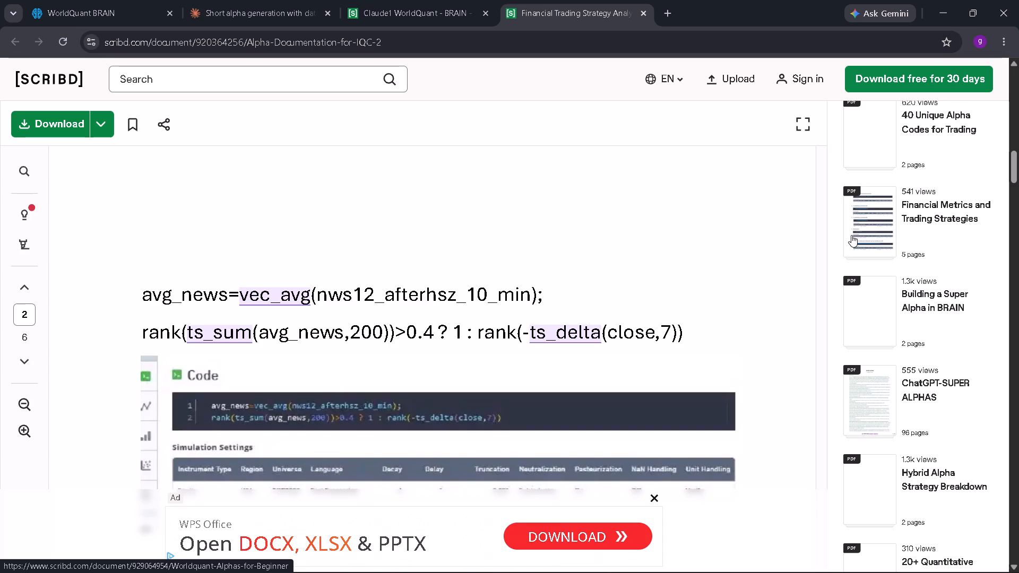
scroll(851, 235, up, 1)
click(866, 230)
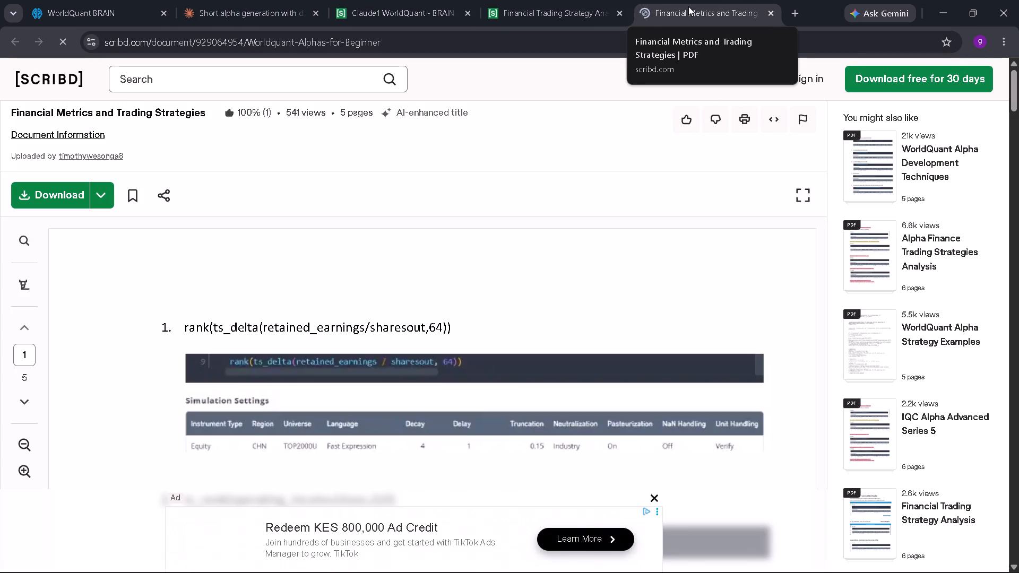
Close the Financial Trading Strategy Analysis and Claude1 compendium documents, keeping Financial Metrics and Trading Strategies open.
click(618, 14)
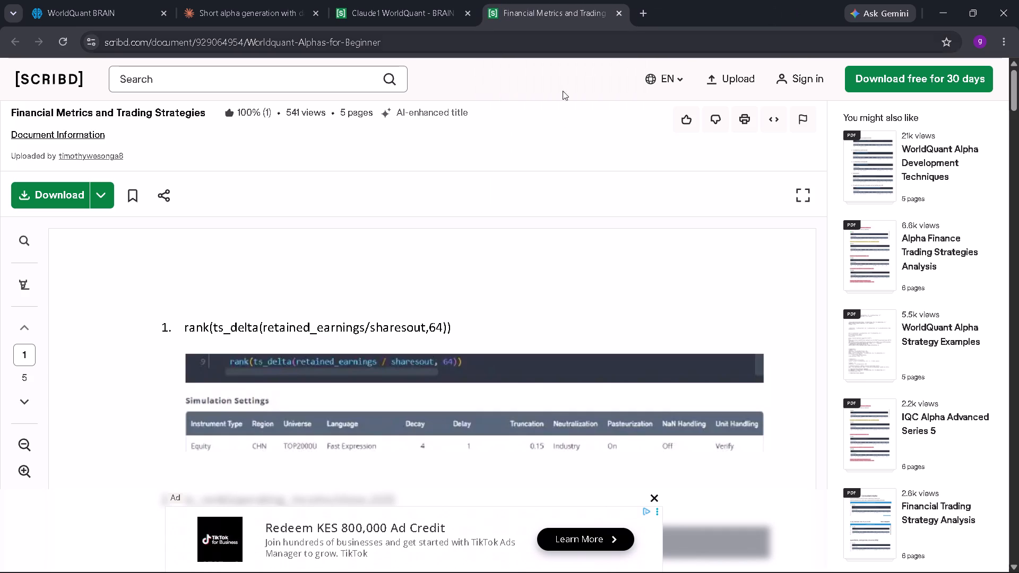
scroll(501, 184, down, 5)
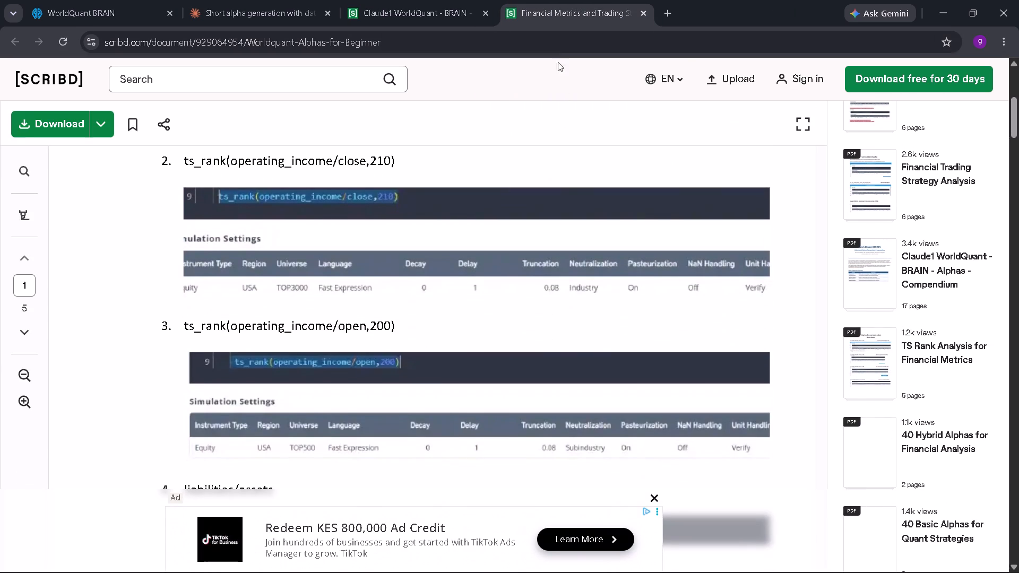
click(486, 11)
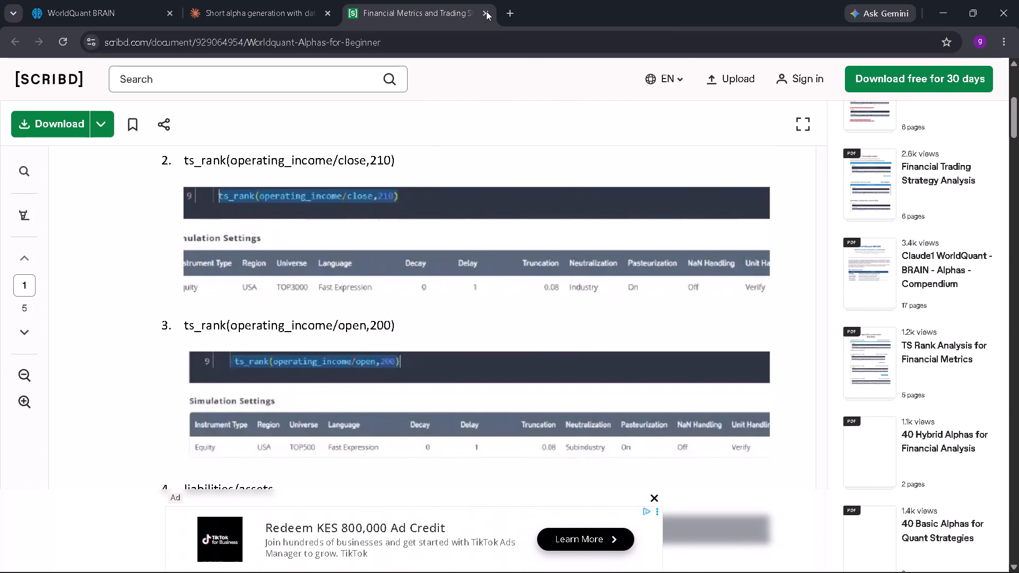
Examine the numbered alpha expressions and simulation settings on pages 1 to 3 of Financial Metrics and Trading Strategies, dismissing the full-page ad.
scroll(414, 236, right, 1)
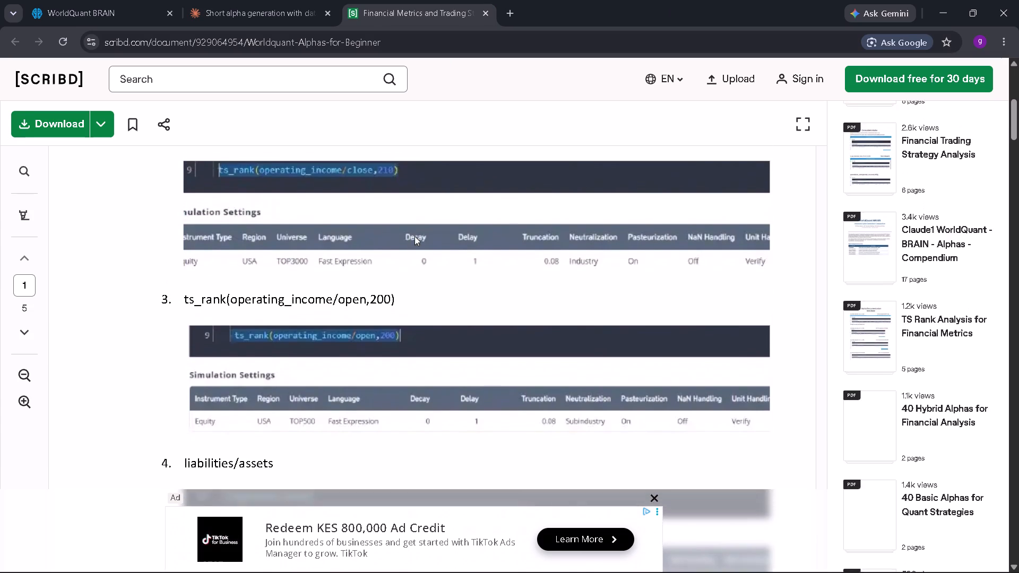
scroll(414, 236, right, 2)
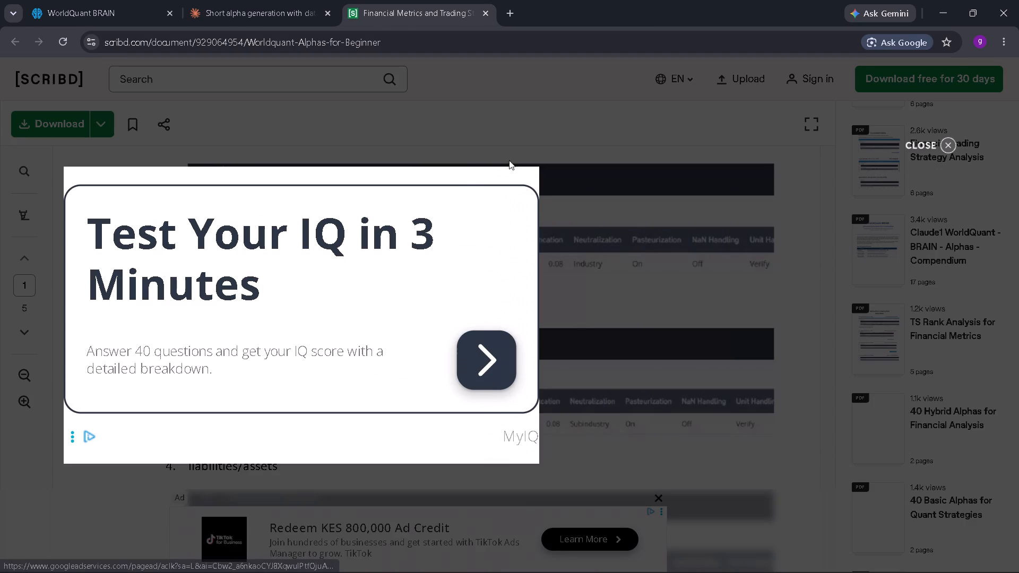
click(943, 142)
scroll(493, 381, down, 2)
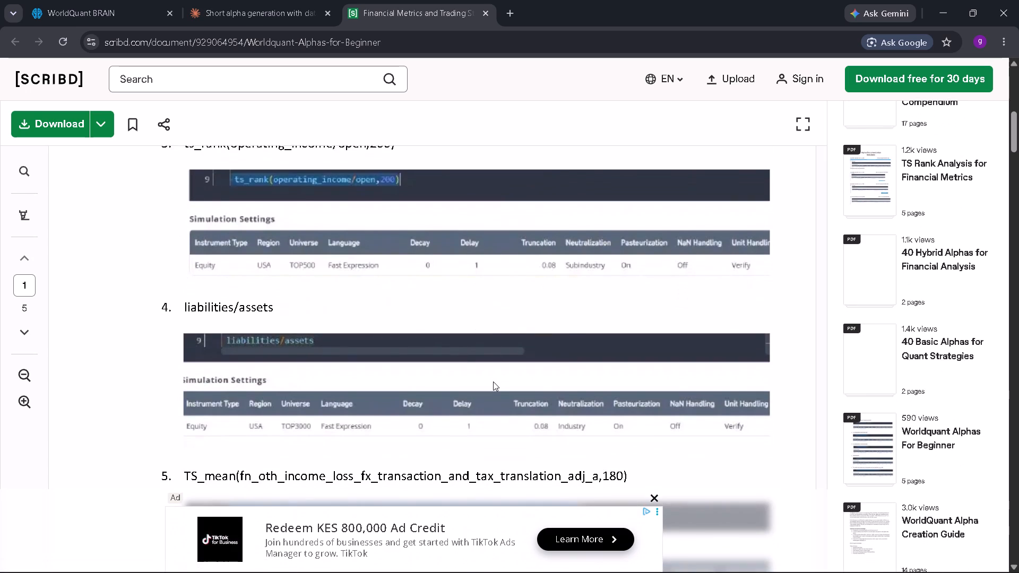
scroll(493, 381, down, 3)
scroll(493, 381, right, 1)
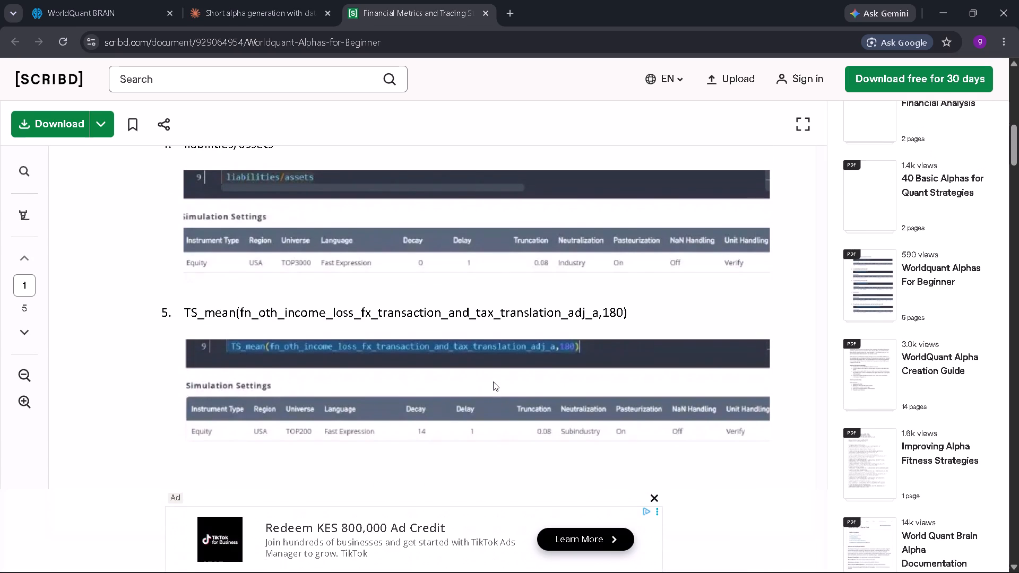
scroll(493, 381, right, 2)
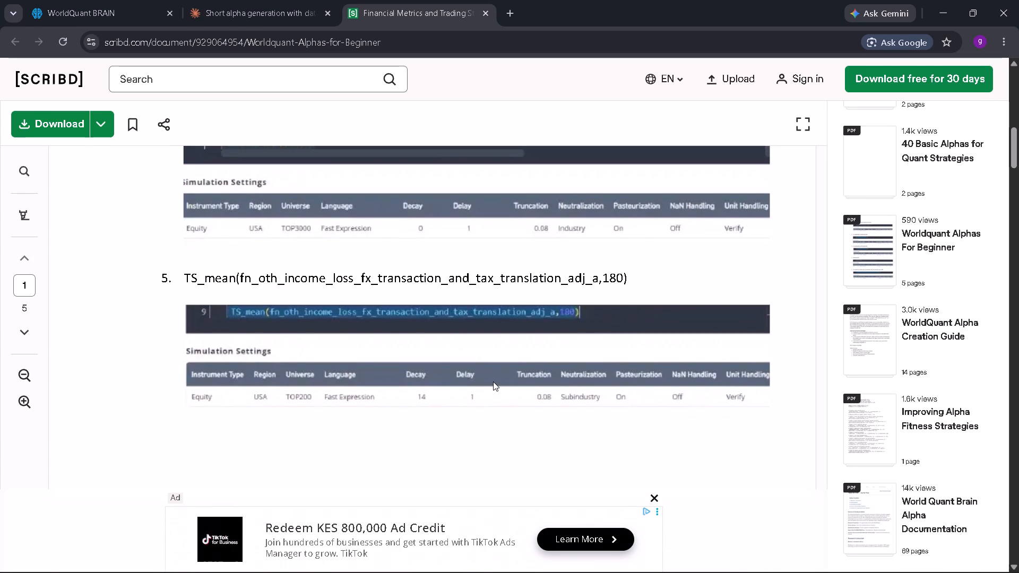
scroll(493, 381, right, 1)
scroll(493, 381, down, 5)
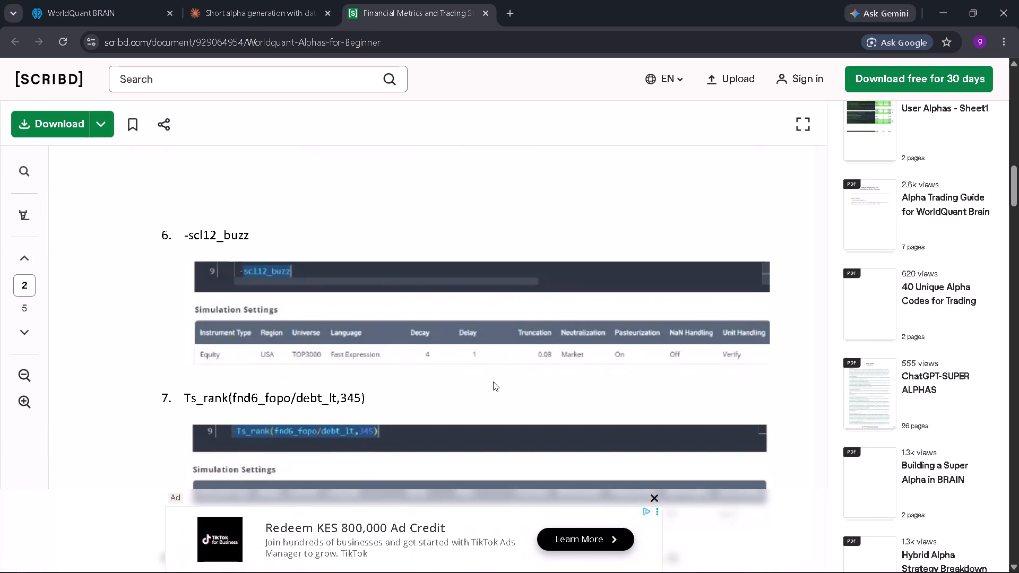
scroll(493, 381, down, 10)
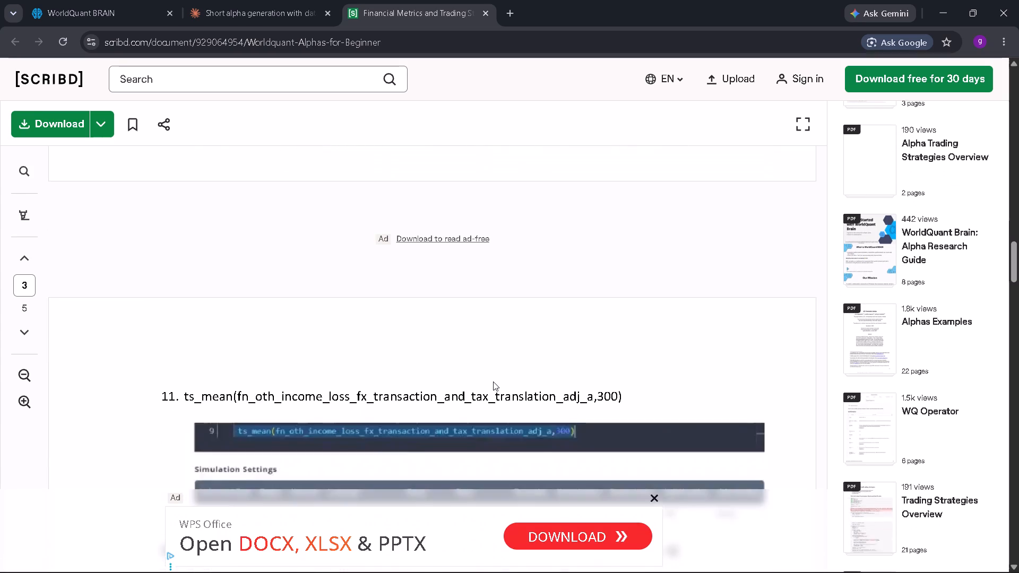
scroll(493, 381, down, 4)
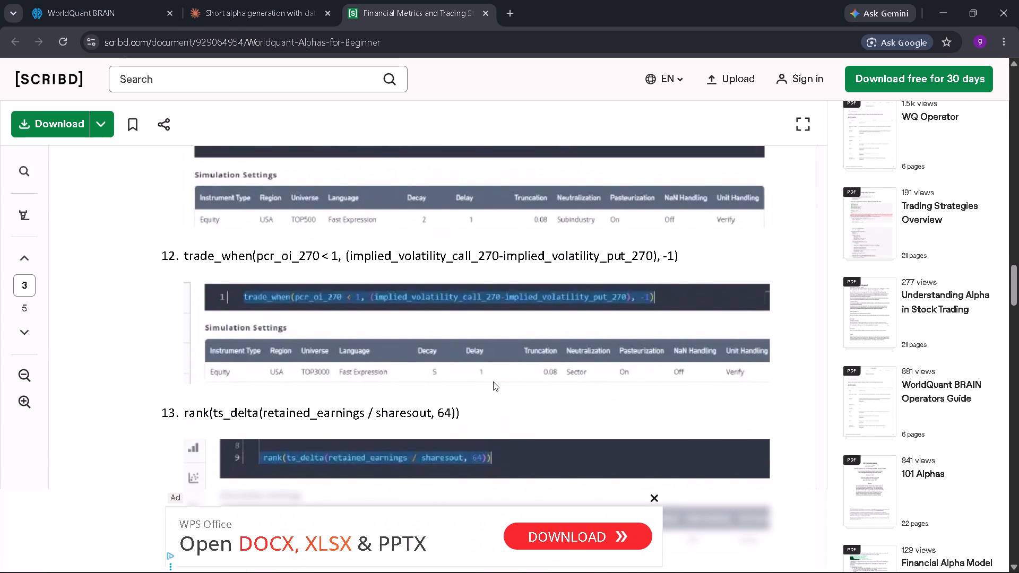
scroll(493, 381, down, 4)
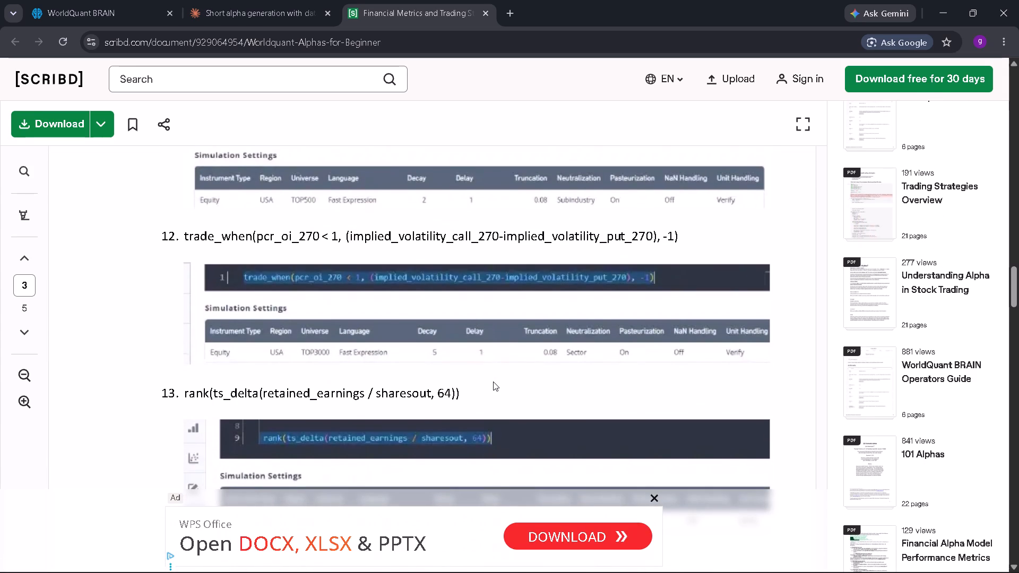
scroll(493, 381, down, 2)
Unlock the next 3 pages of the document through the advertisement option.
scroll(493, 381, up, 1)
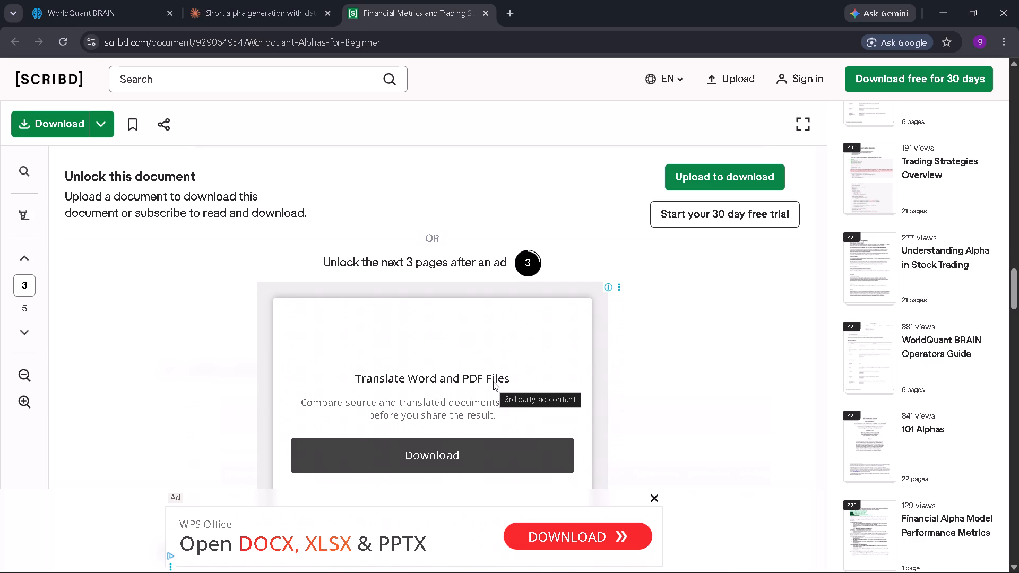
click(529, 261)
Examine the remaining alphas from number 12 onward and their simulation settings, through to the end of the document.
scroll(529, 261, down, 1)
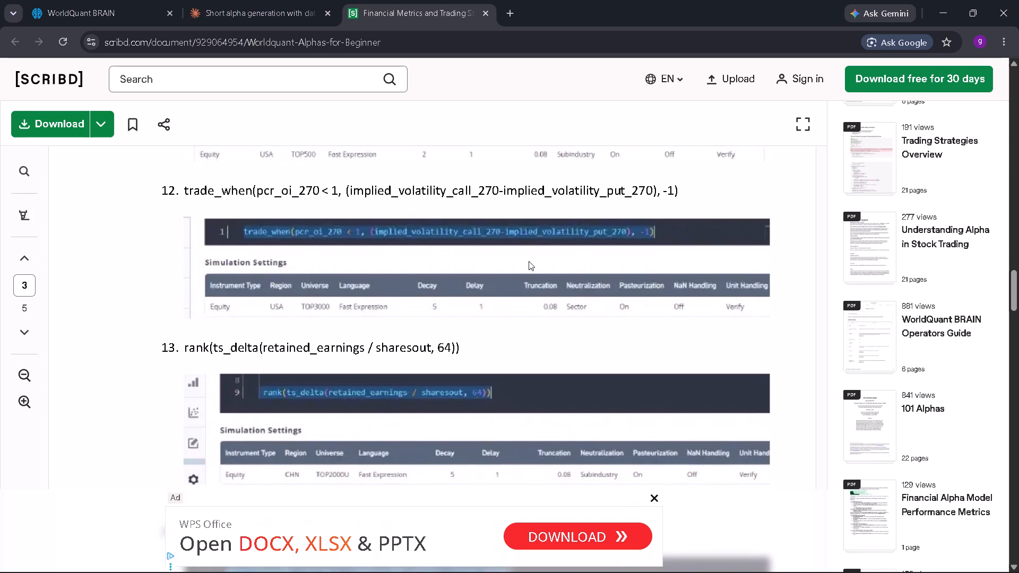
scroll(529, 261, down, 3)
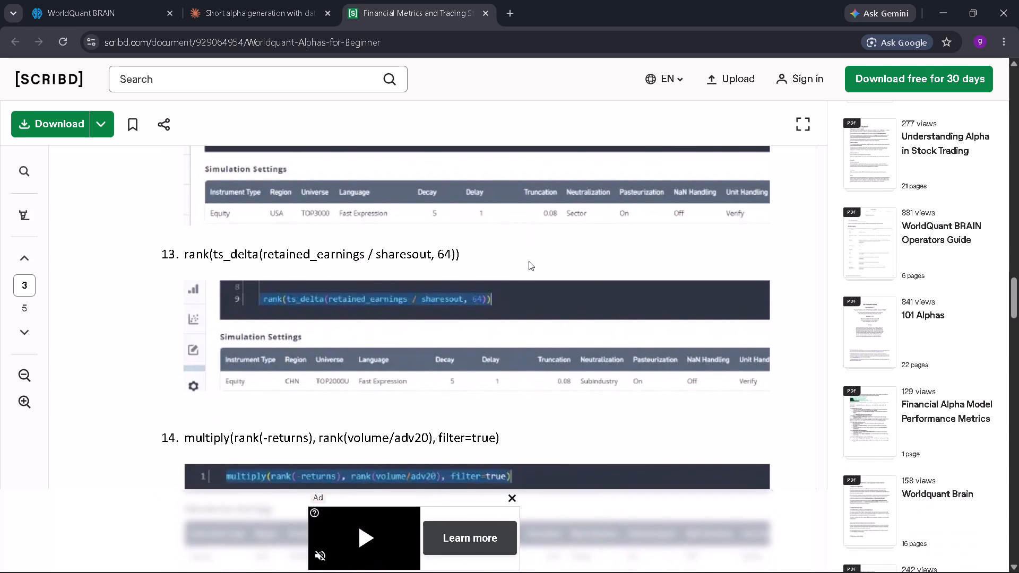
scroll(529, 261, down, 3)
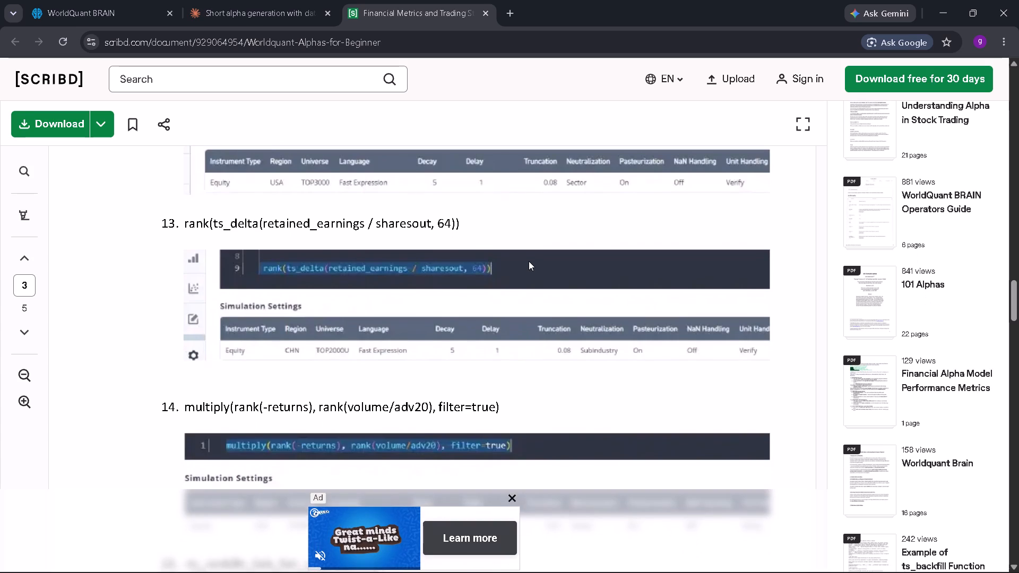
scroll(529, 261, down, 1)
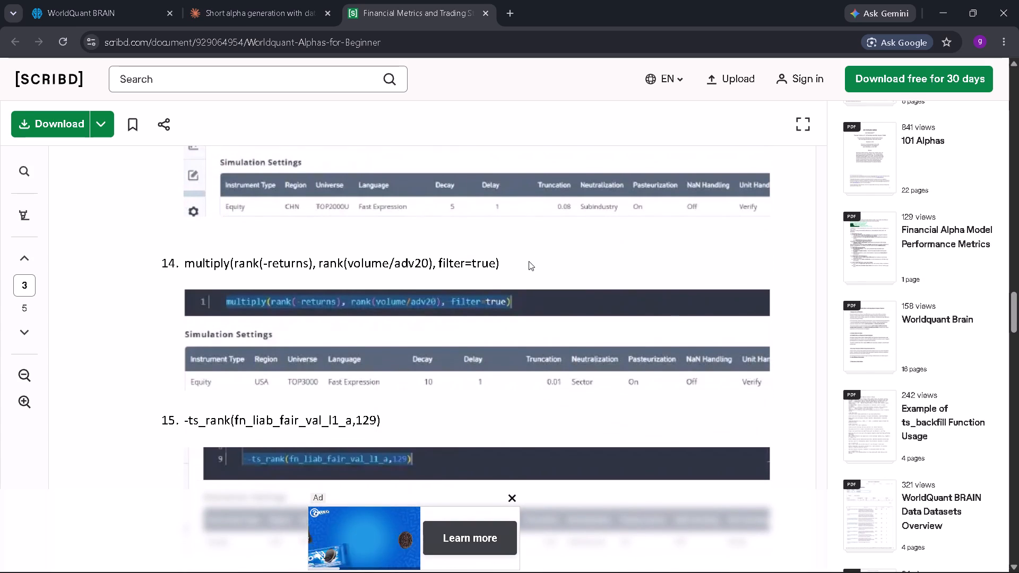
scroll(529, 261, down, 5)
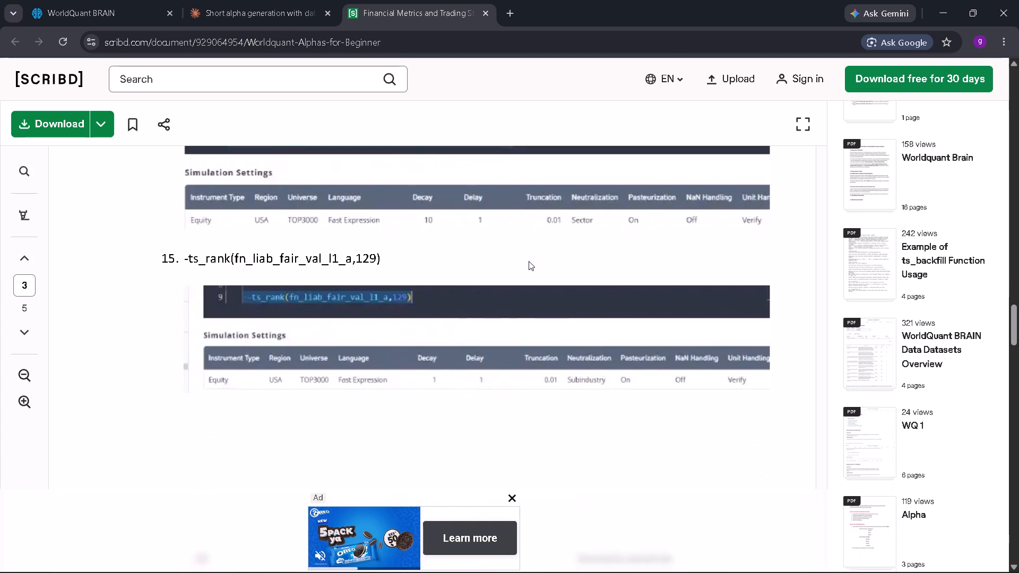
scroll(529, 261, down, 6)
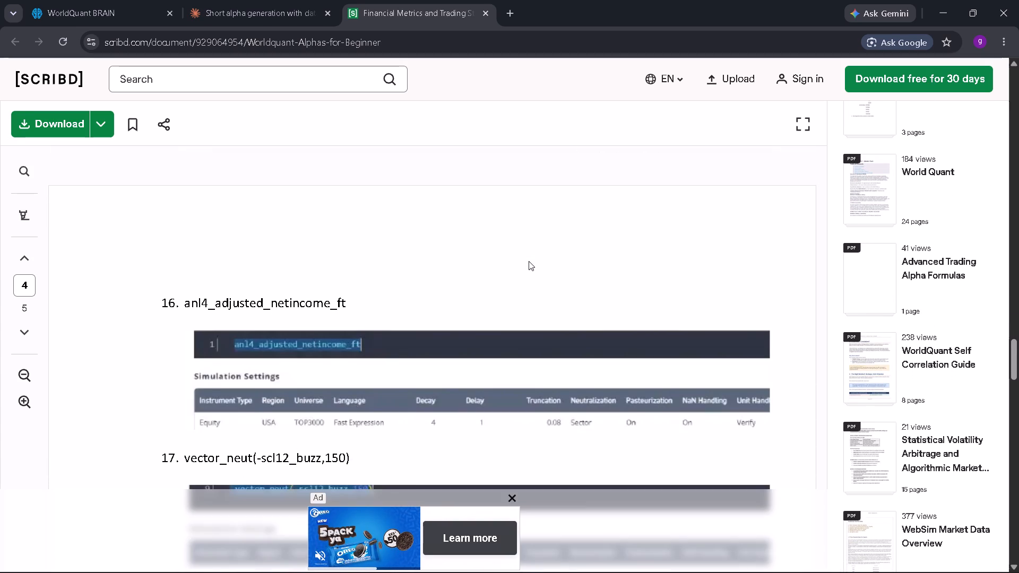
scroll(529, 261, down, 3)
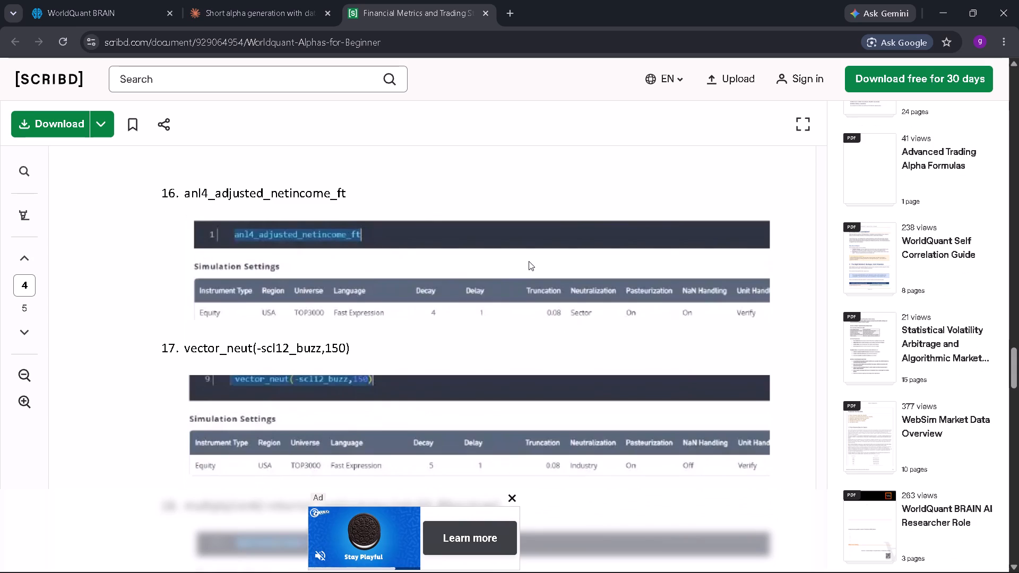
scroll(529, 261, down, 2)
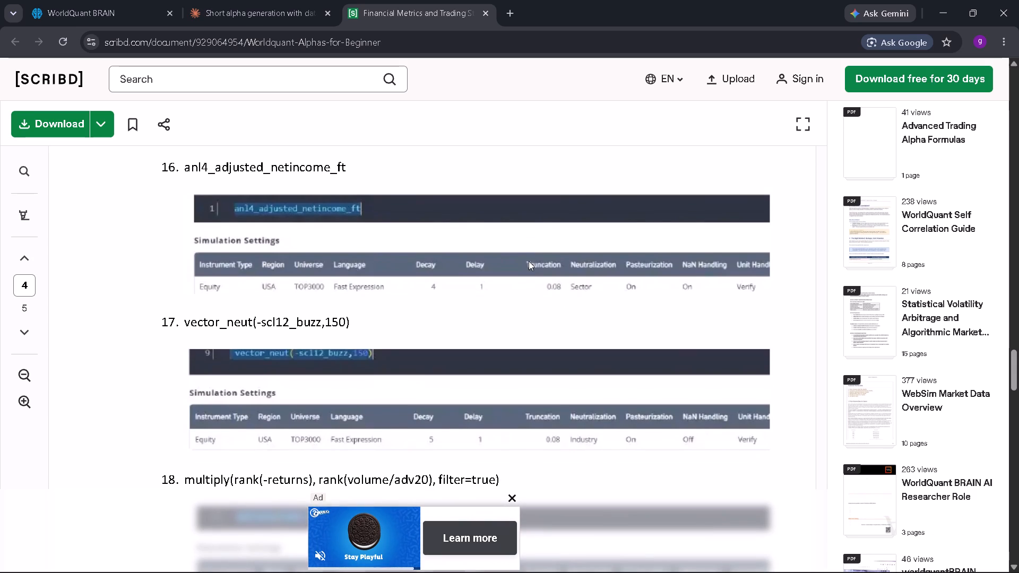
scroll(529, 261, down, 3)
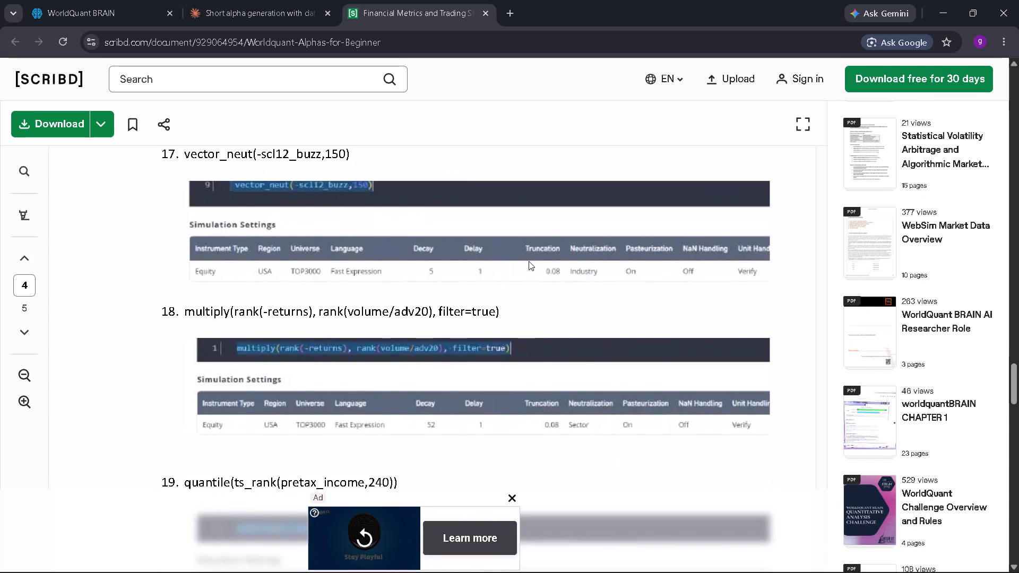
scroll(529, 261, down, 4)
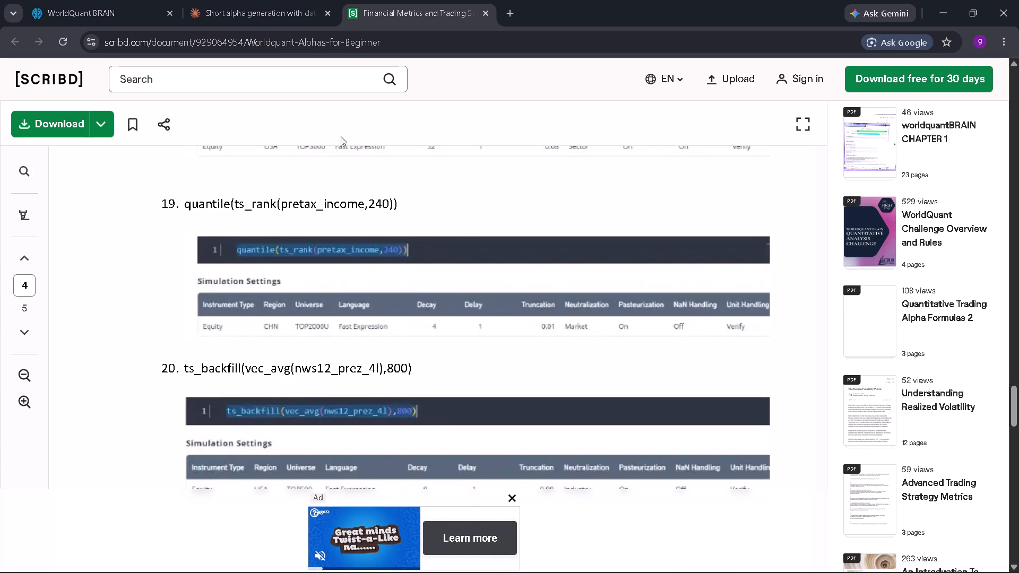
scroll(305, 282, down, 2)
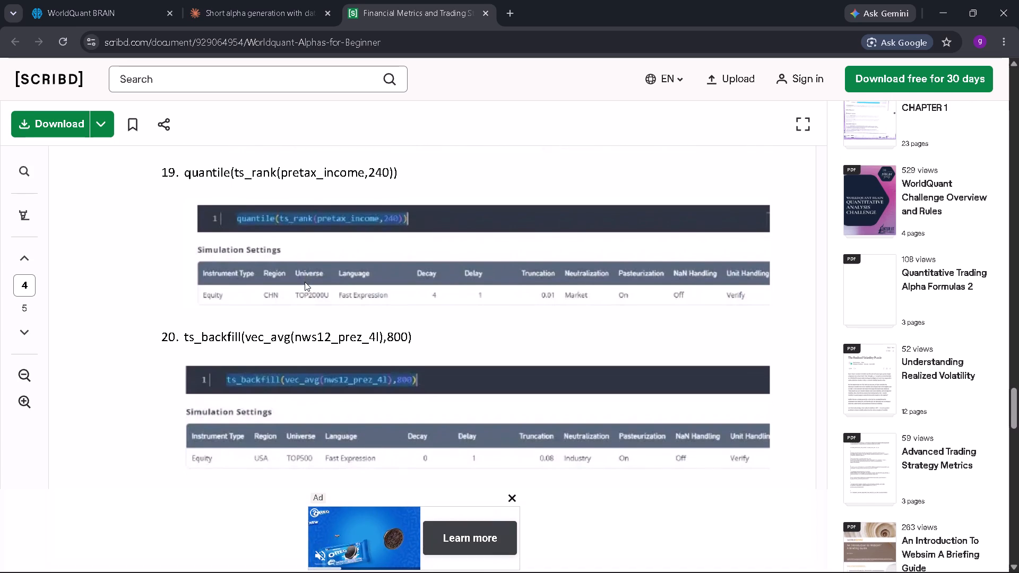
scroll(305, 282, down, 3)
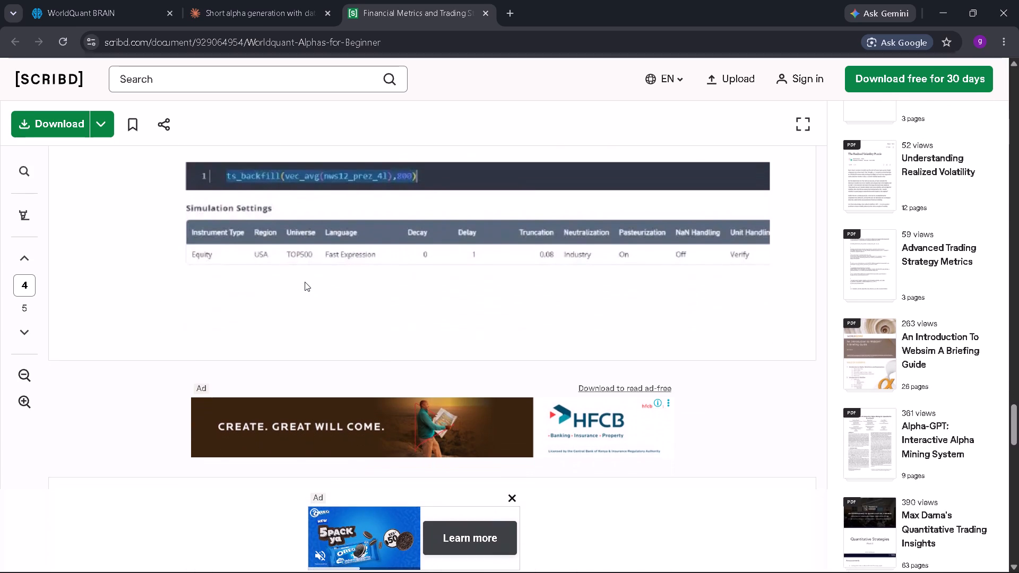
scroll(305, 282, down, 3)
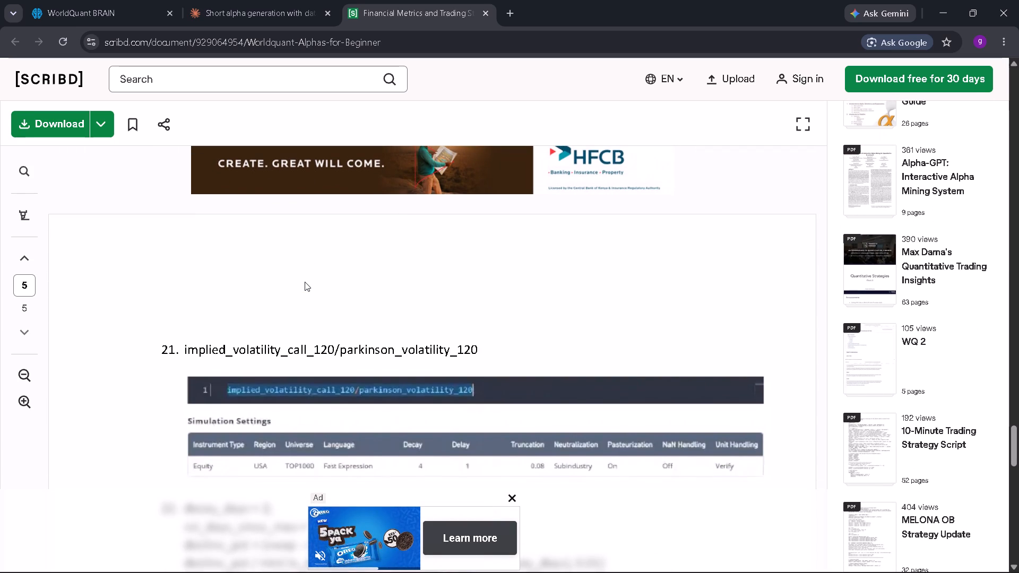
scroll(305, 282, down, 1)
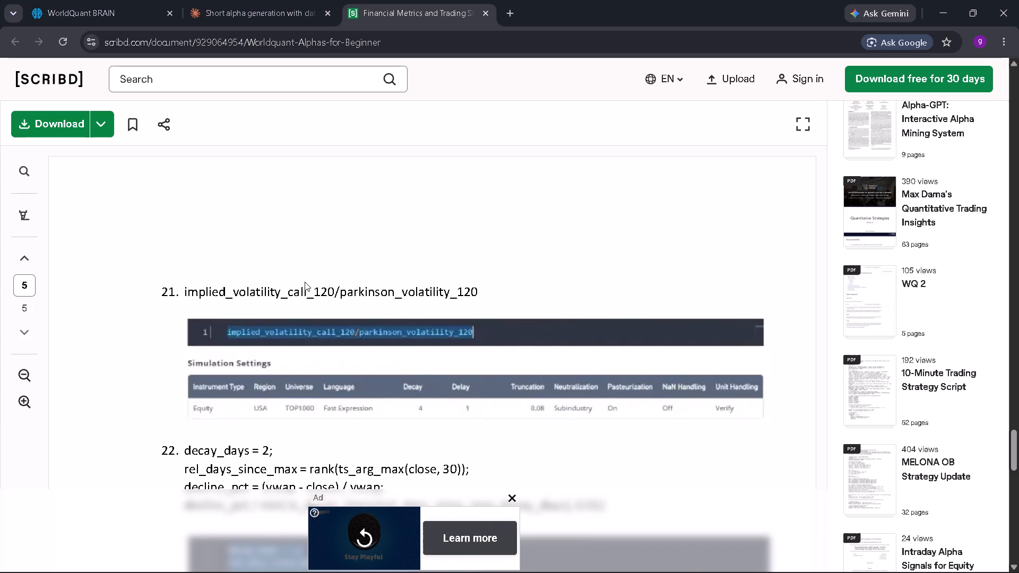
scroll(305, 282, down, 5)
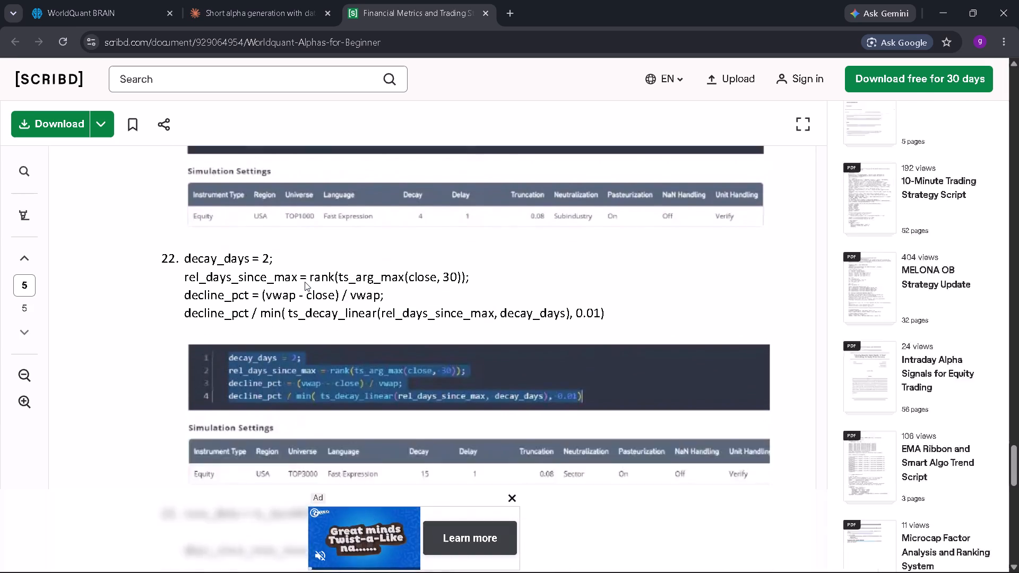
scroll(305, 282, down, 7)
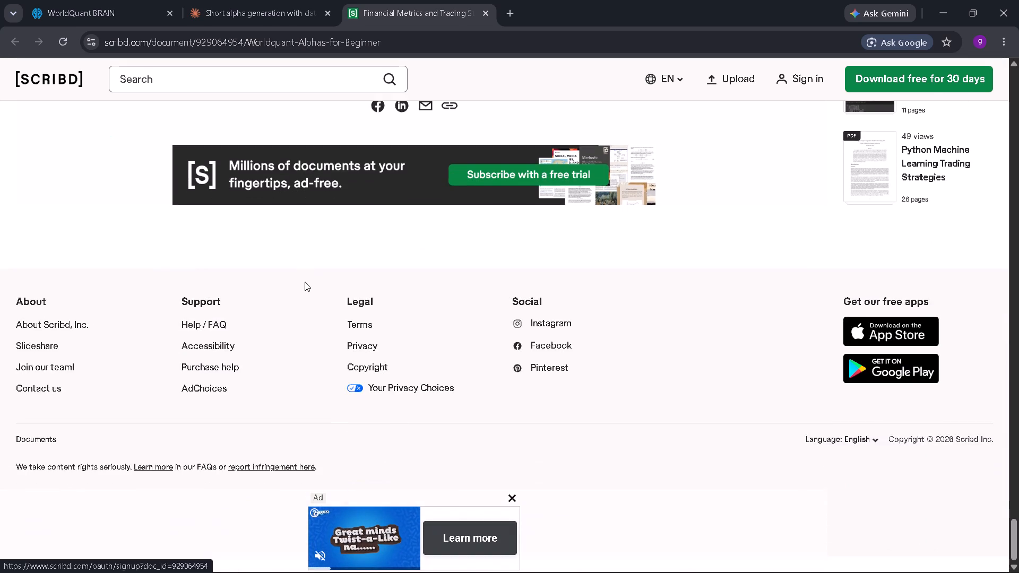
Open TS Rank Analysis for Financial Metrics from the suggested documents beside Financial Metrics and Trading Strategies.
scroll(305, 282, up, 16)
scroll(305, 282, up, 6)
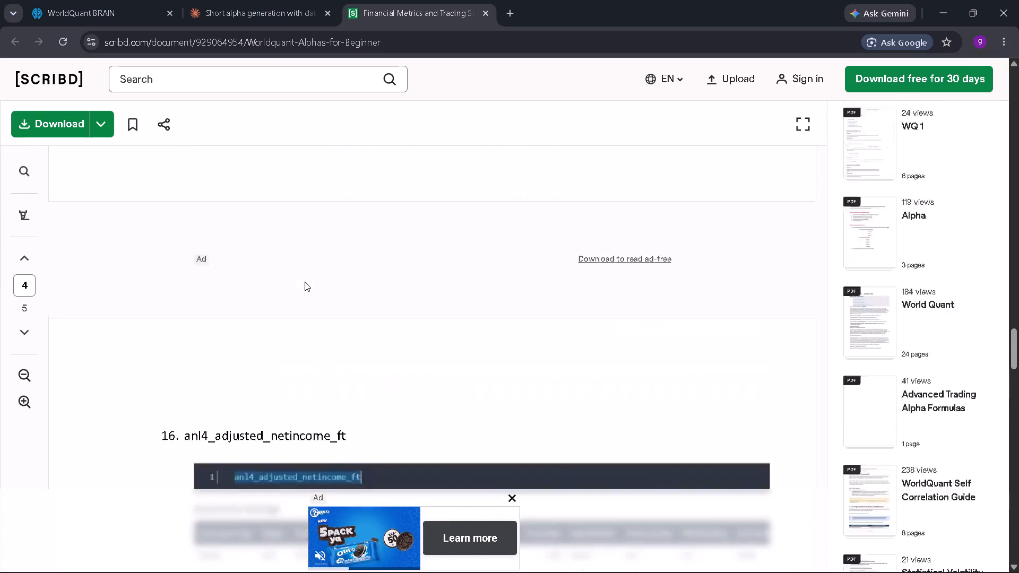
scroll(305, 282, up, 15)
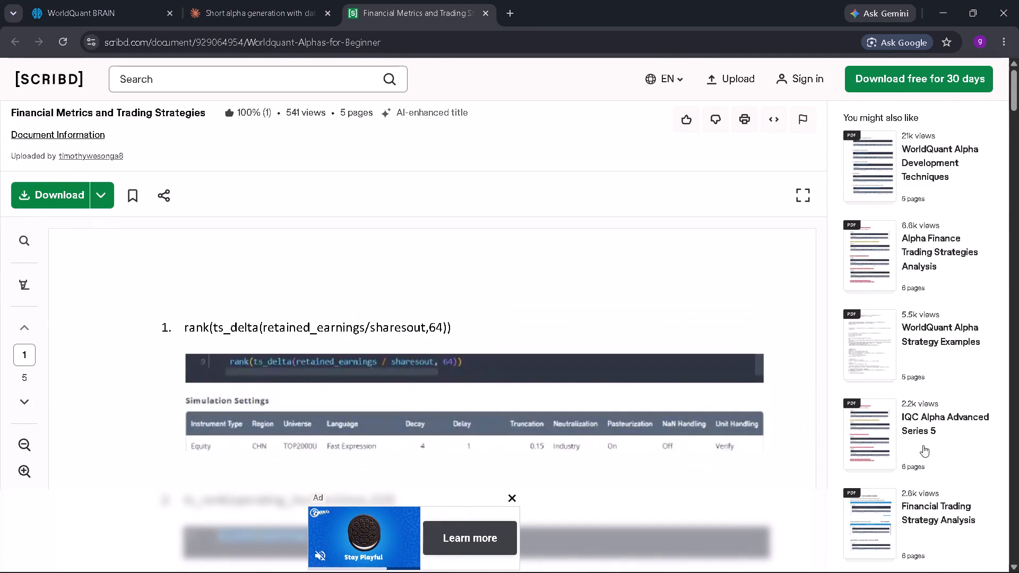
scroll(923, 430, down, 2)
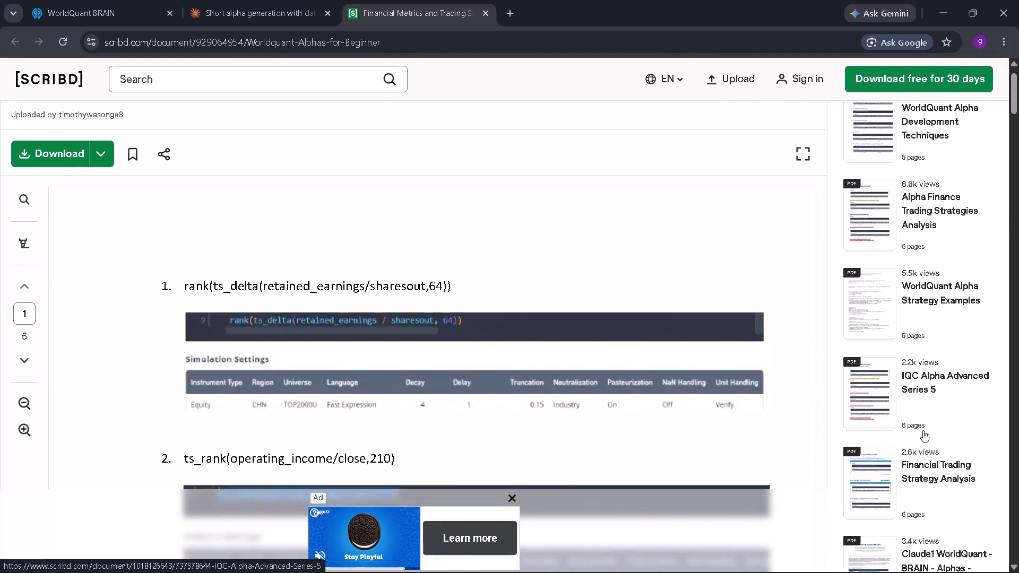
scroll(923, 430, down, 2)
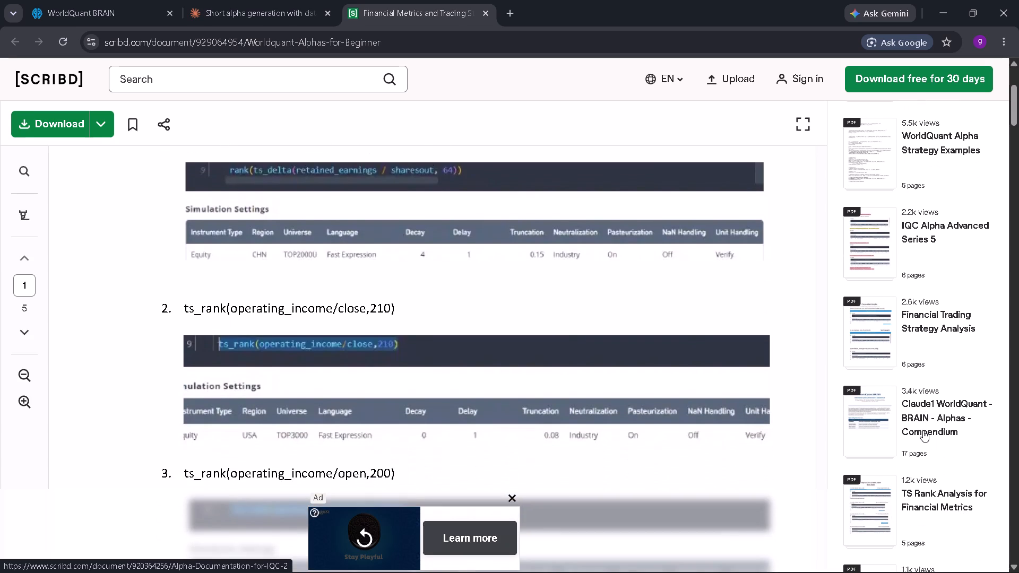
scroll(923, 430, down, 3)
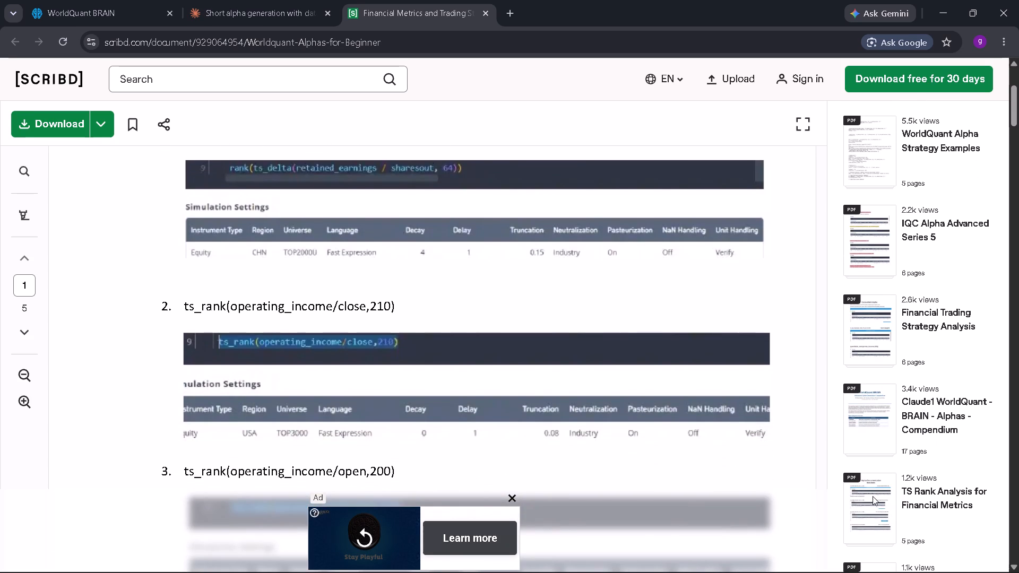
scroll(869, 513, down, 1)
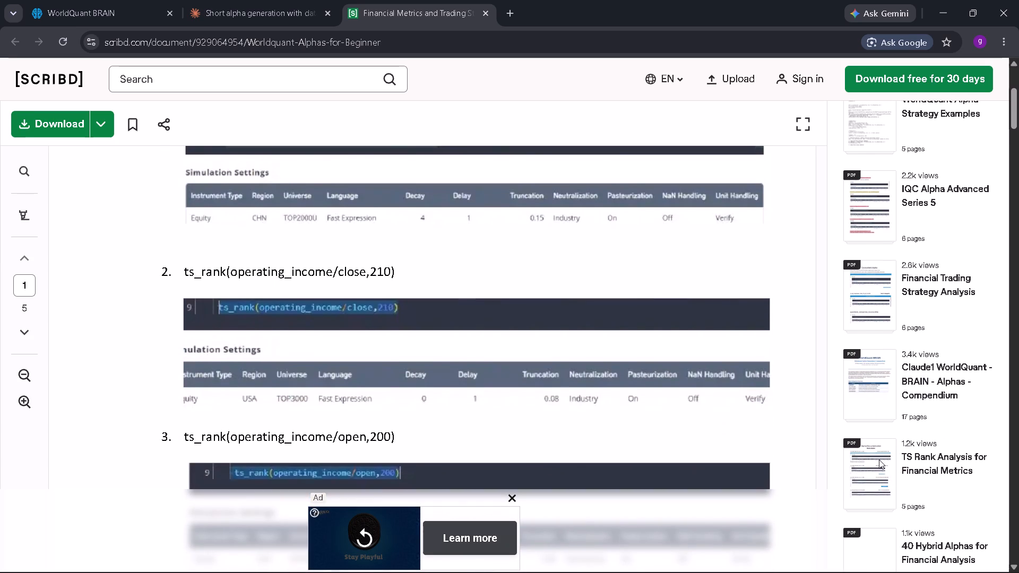
scroll(879, 457, down, 1)
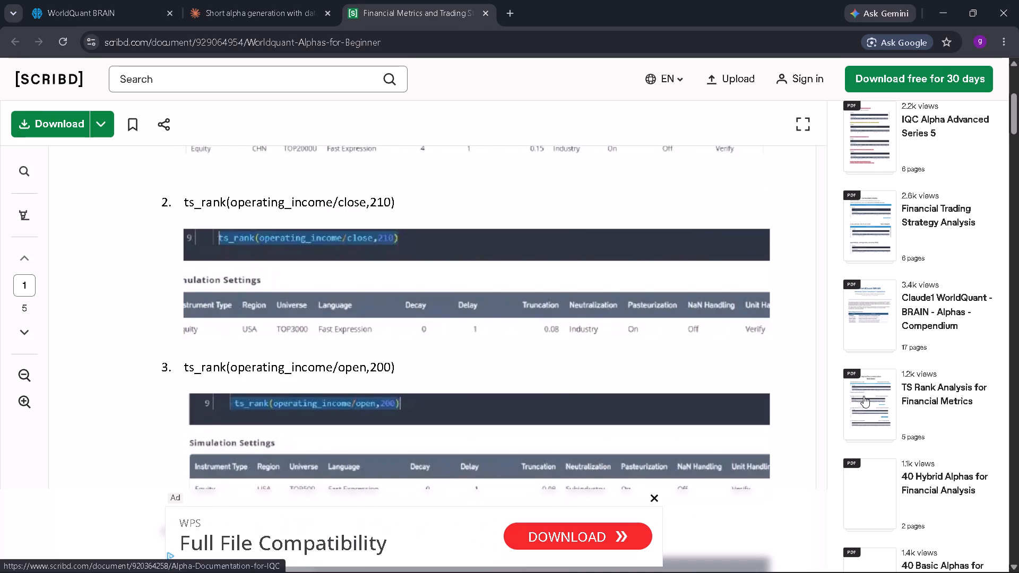
click(863, 396)
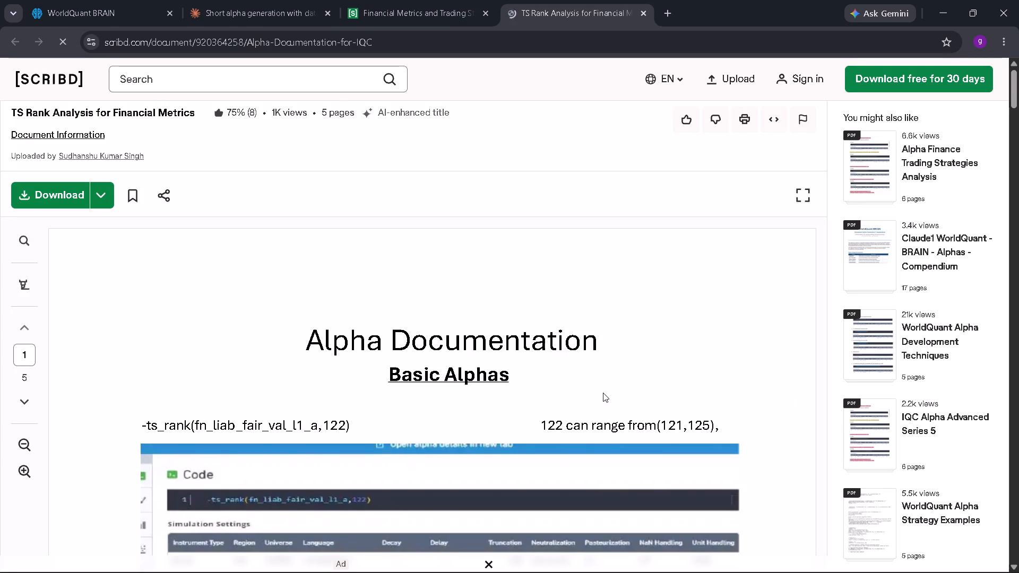
Examine the basic alpha expressions, their suggested lookback ranges and simulation settings from page 1 to the start of page 2.
scroll(603, 393, down, 6)
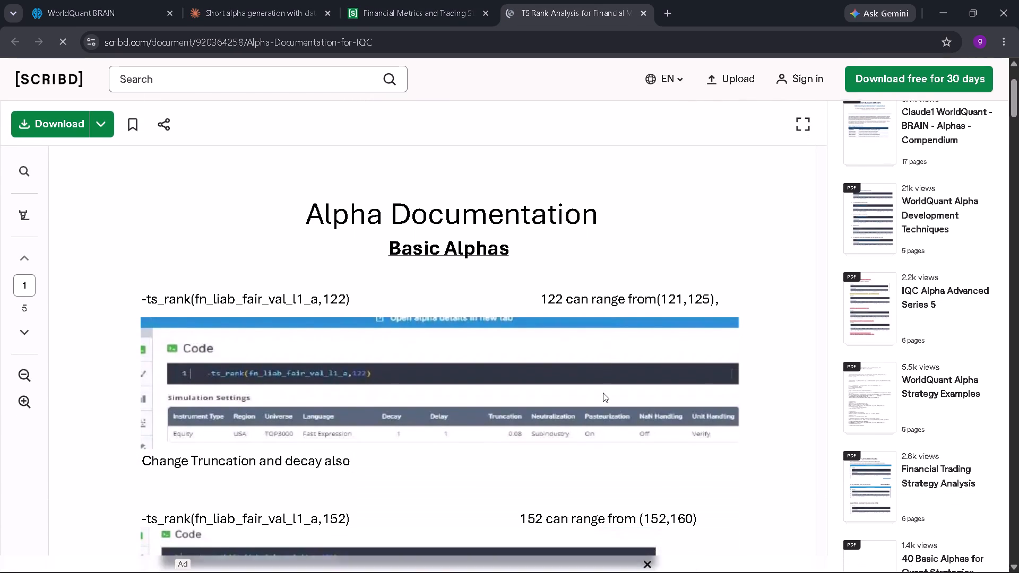
scroll(603, 393, down, 4)
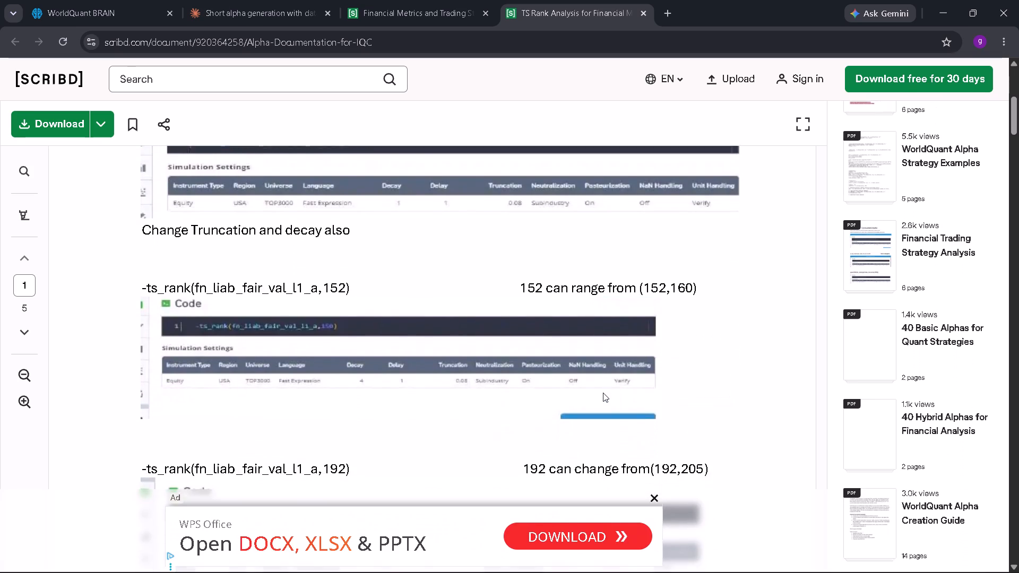
scroll(603, 393, down, 9)
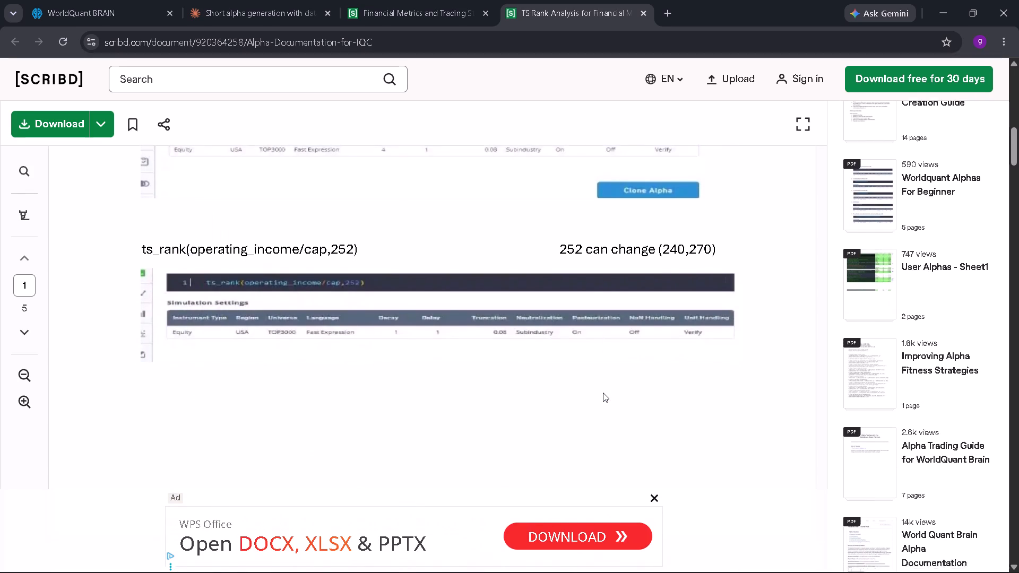
scroll(603, 393, down, 6)
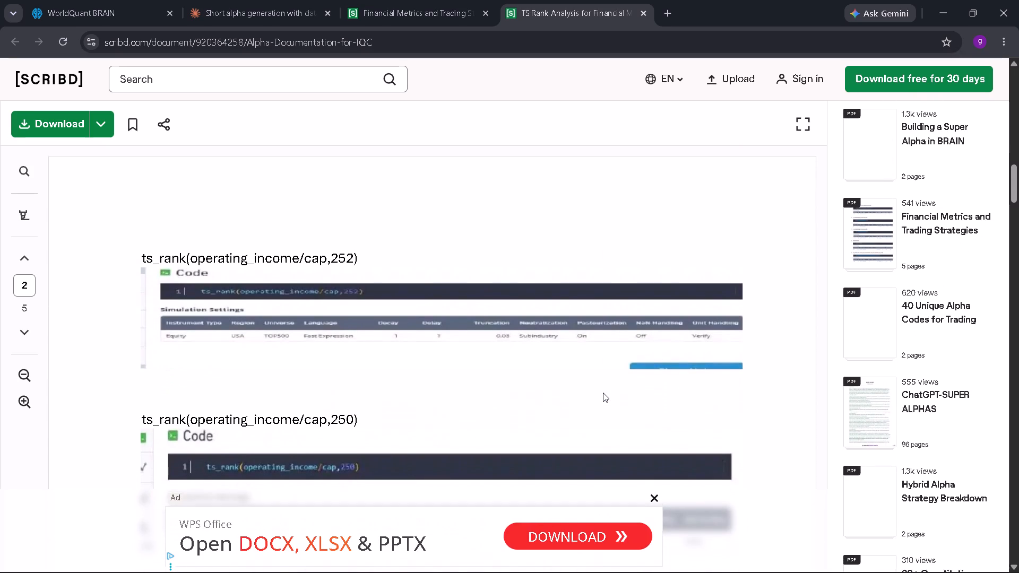
scroll(603, 393, down, 2)
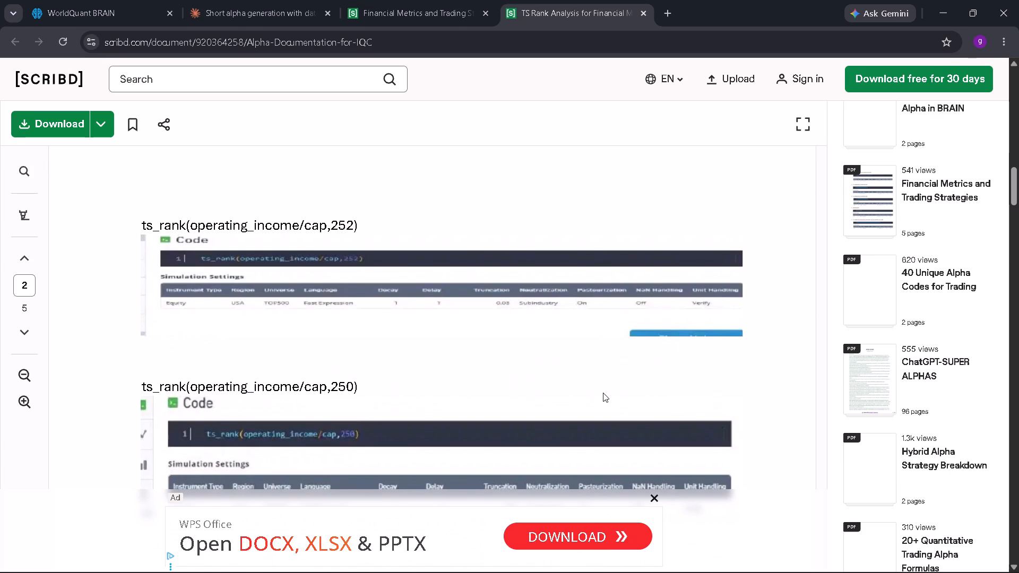
Unlock the next 4 pages of the document through the advertisement option.
scroll(603, 393, down, 1)
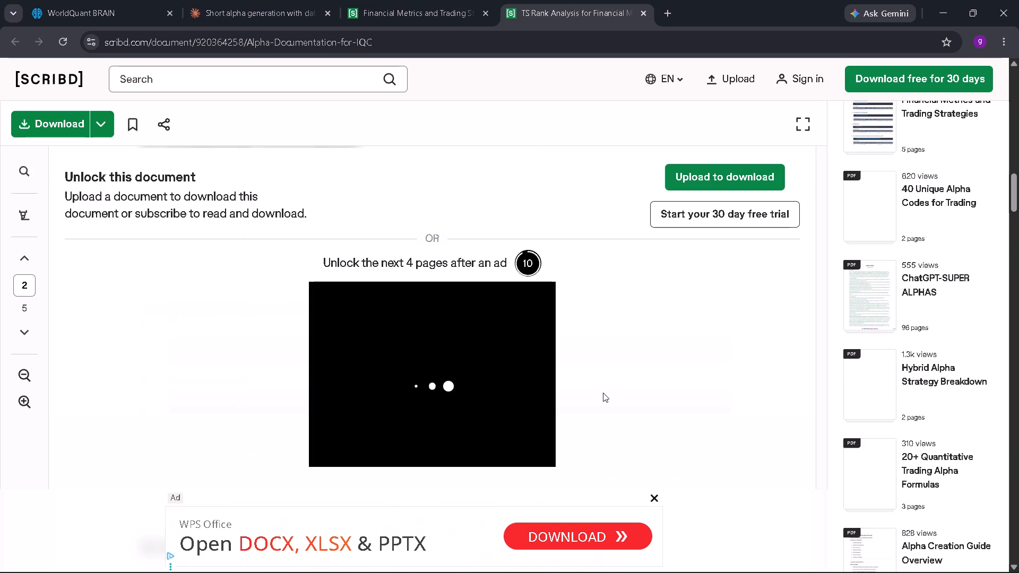
scroll(603, 393, up, 3)
scroll(603, 393, down, 1)
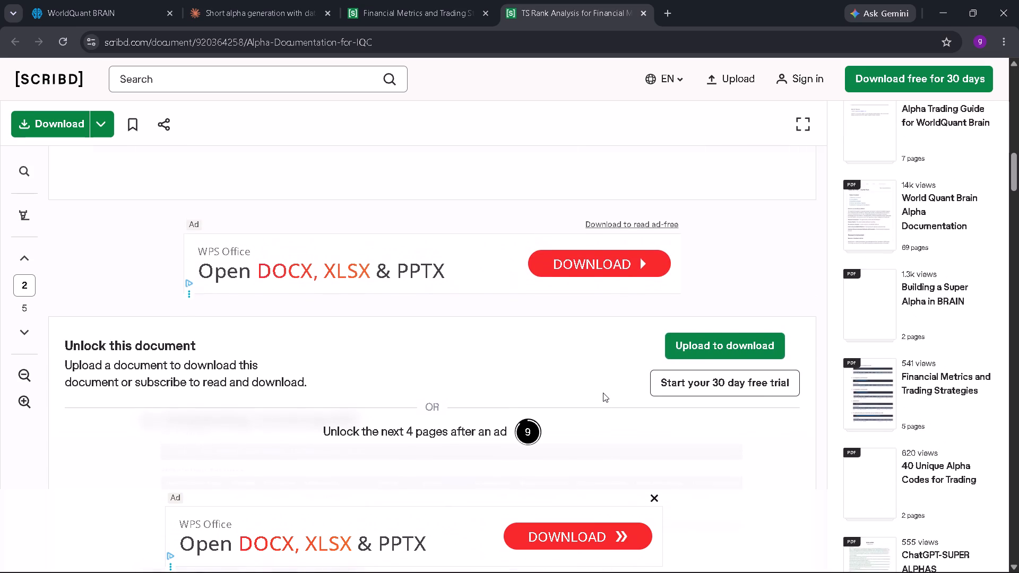
scroll(603, 393, down, 1)
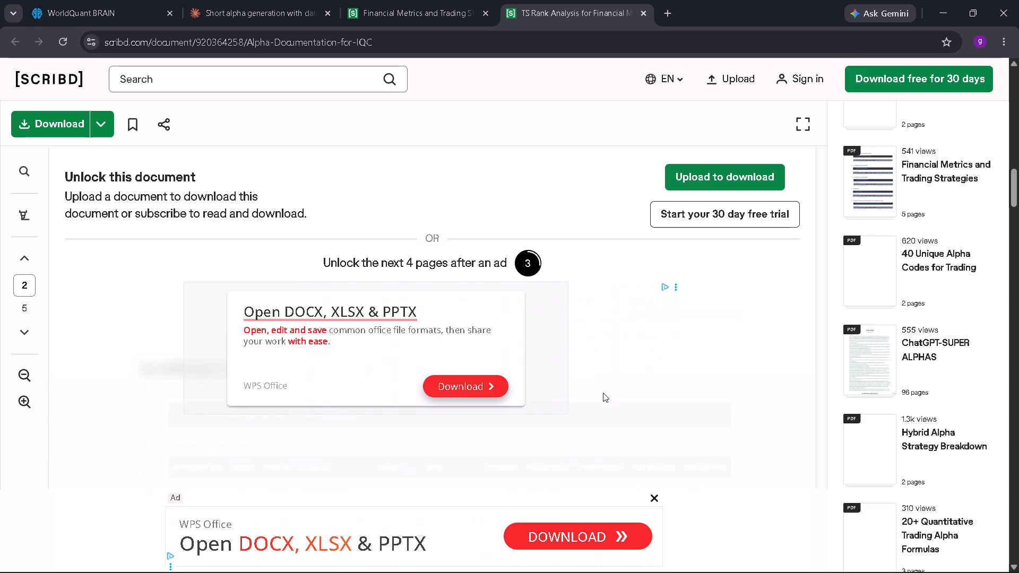
click(528, 265)
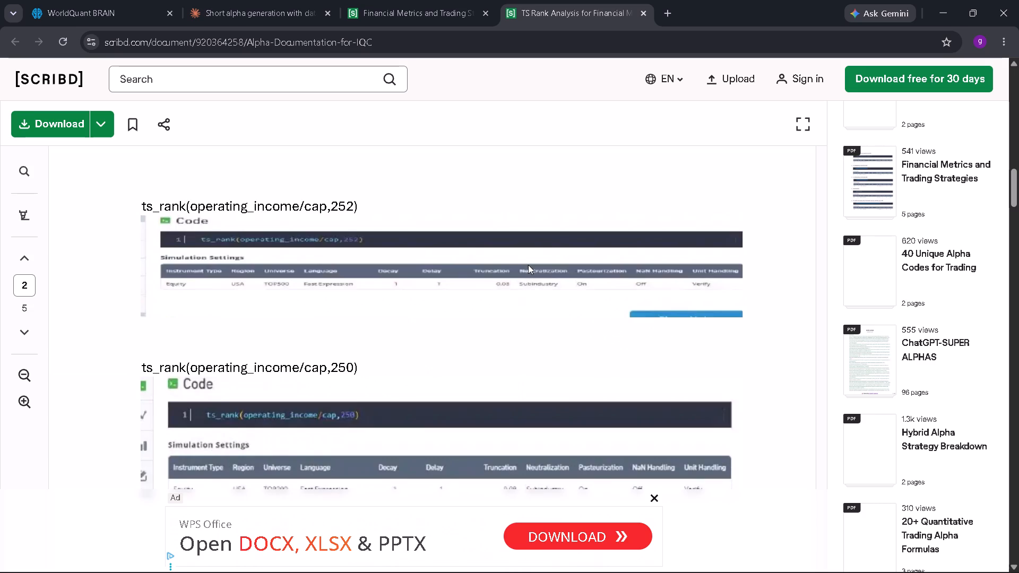
Examine the alphas and simulation settings on page 2, through to the group_rank expression at the start of page 3.
scroll(528, 265, down, 8)
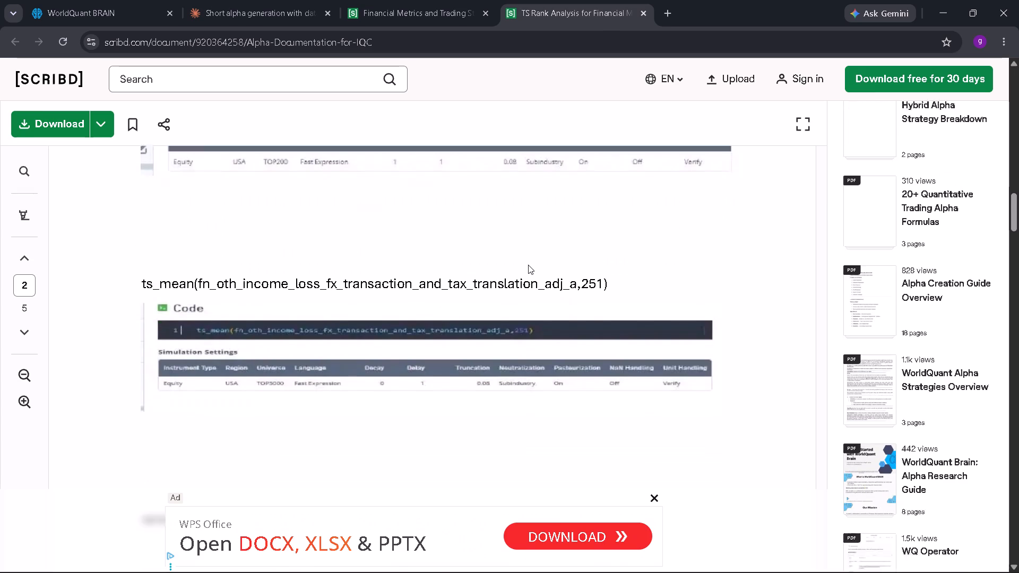
scroll(528, 265, down, 2)
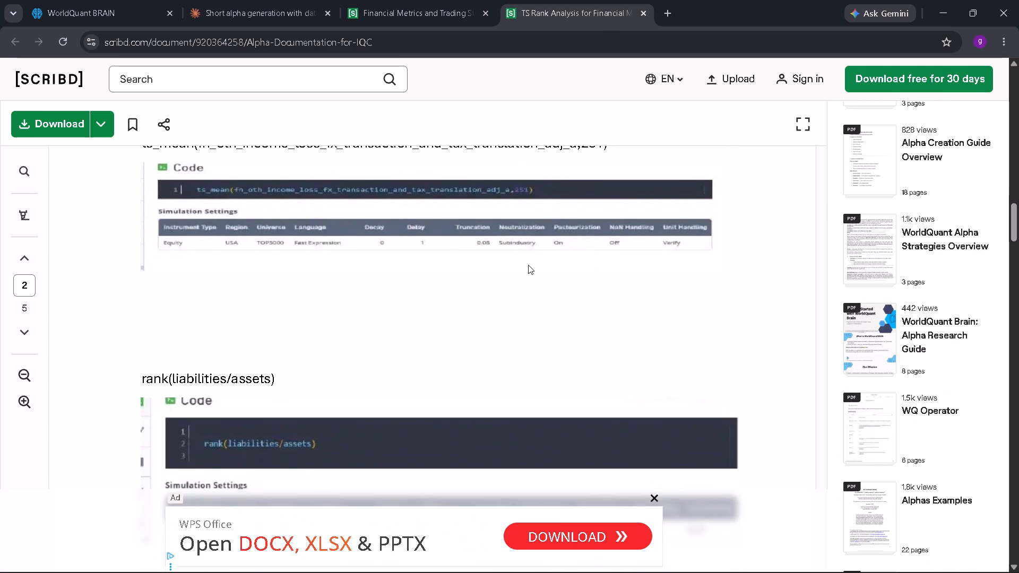
scroll(528, 265, down, 6)
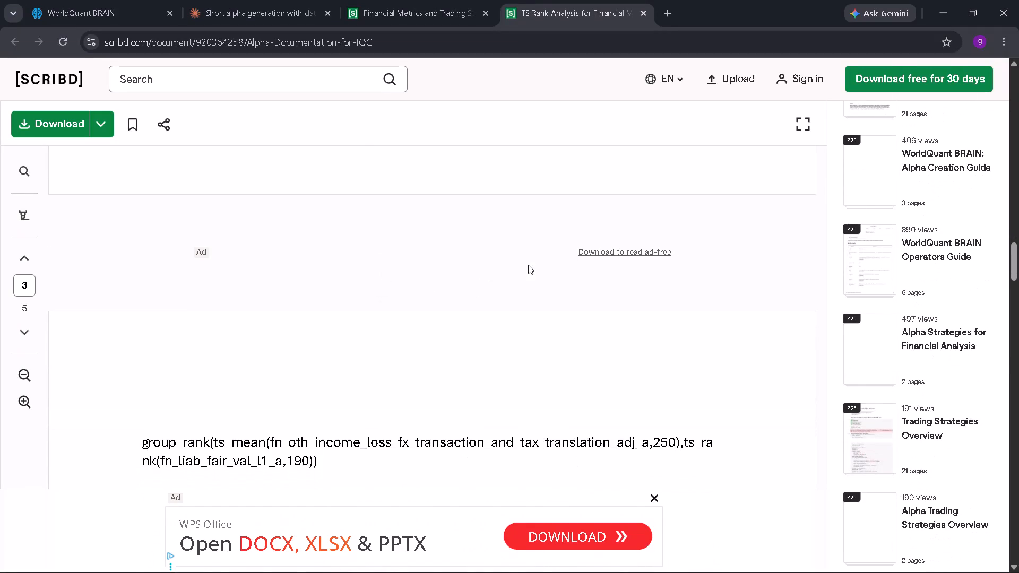
scroll(528, 265, down, 2)
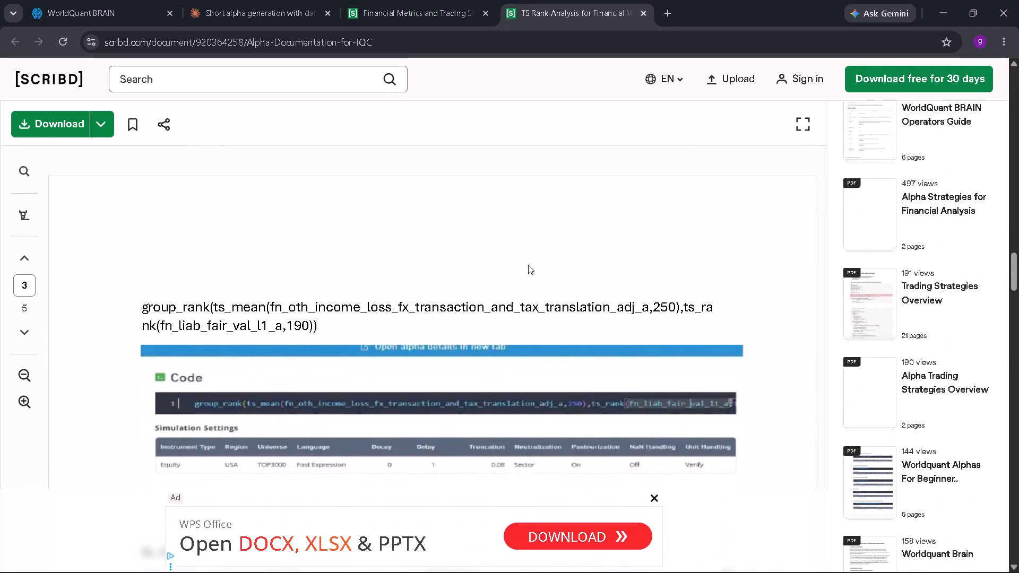
scroll(528, 265, down, 3)
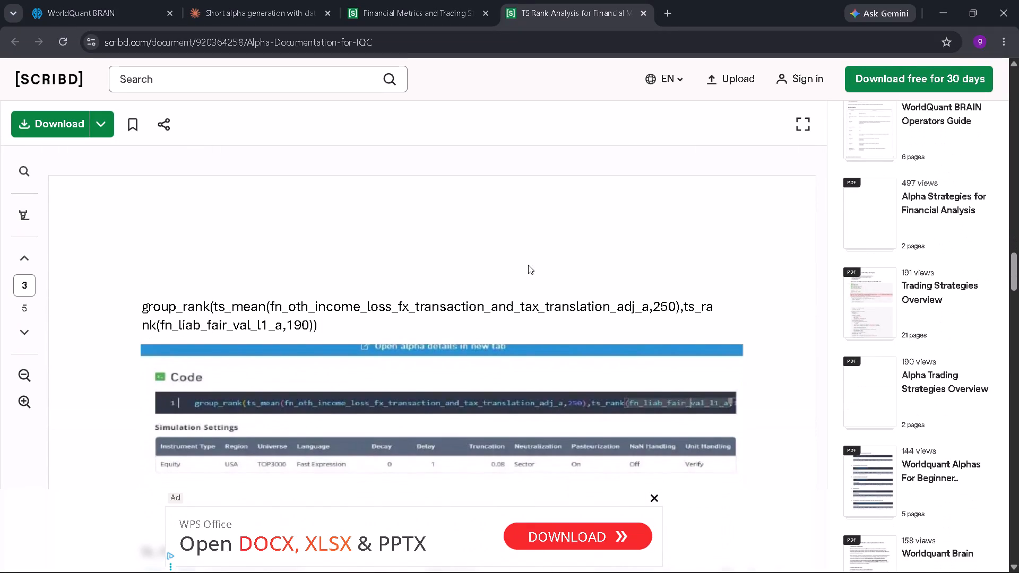
scroll(528, 265, down, 3)
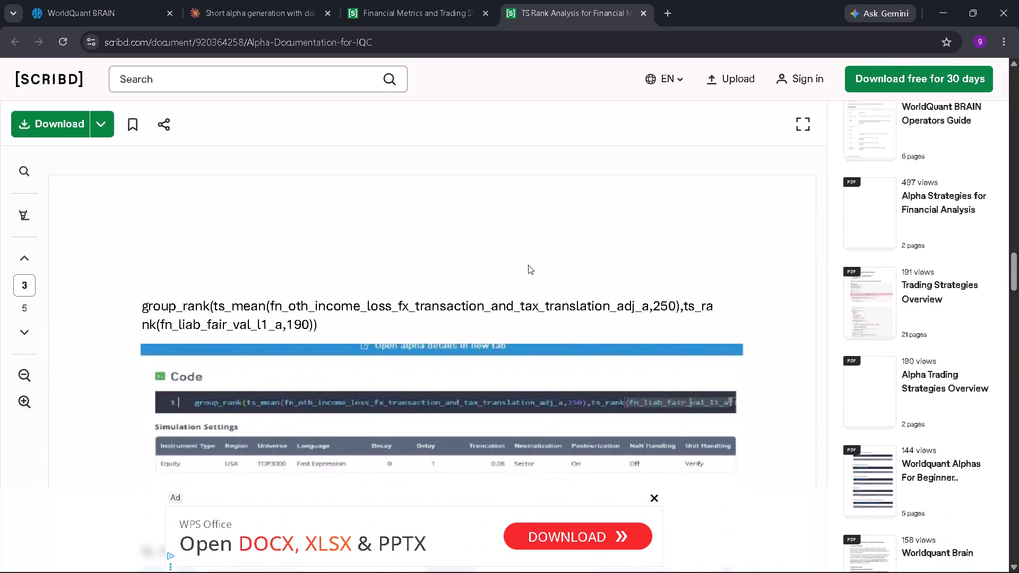
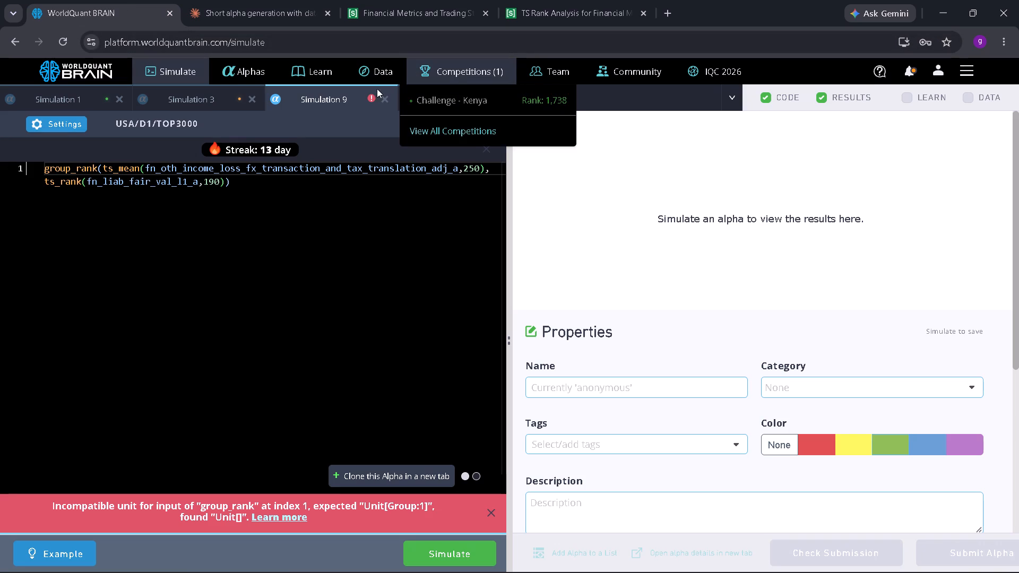
click(546, 94)
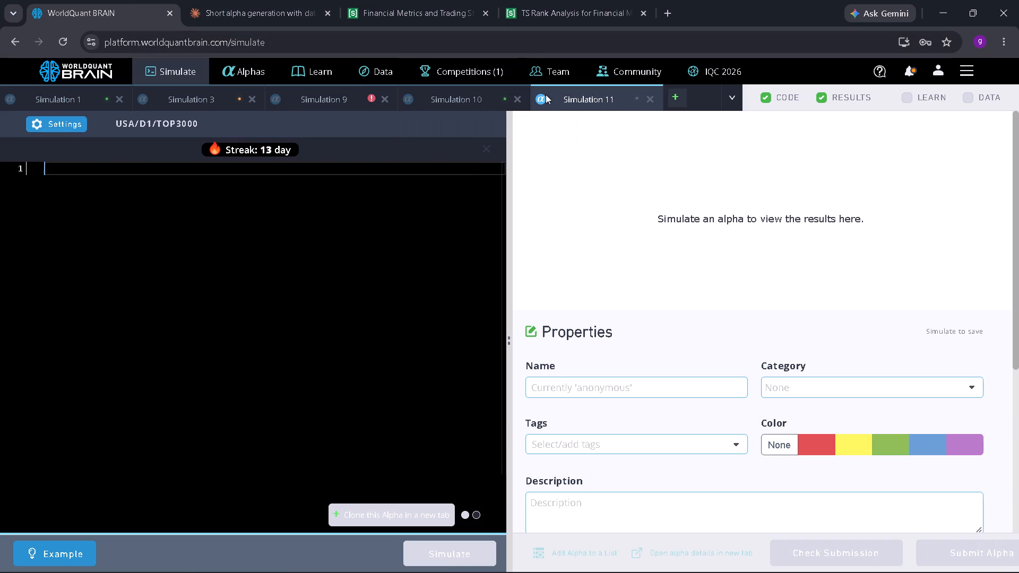
click(296, 215)
key(v)
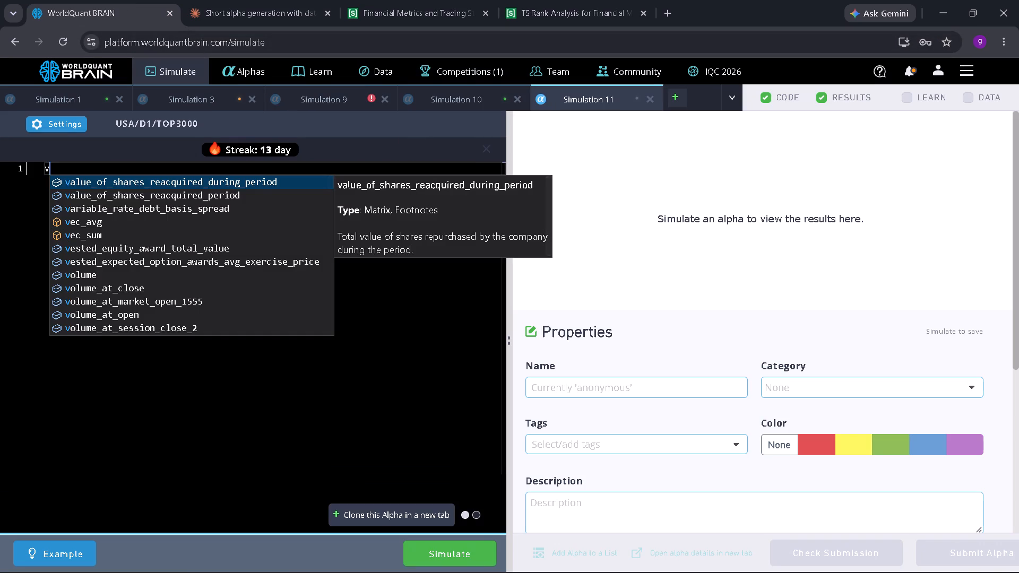
key(BackSpace)
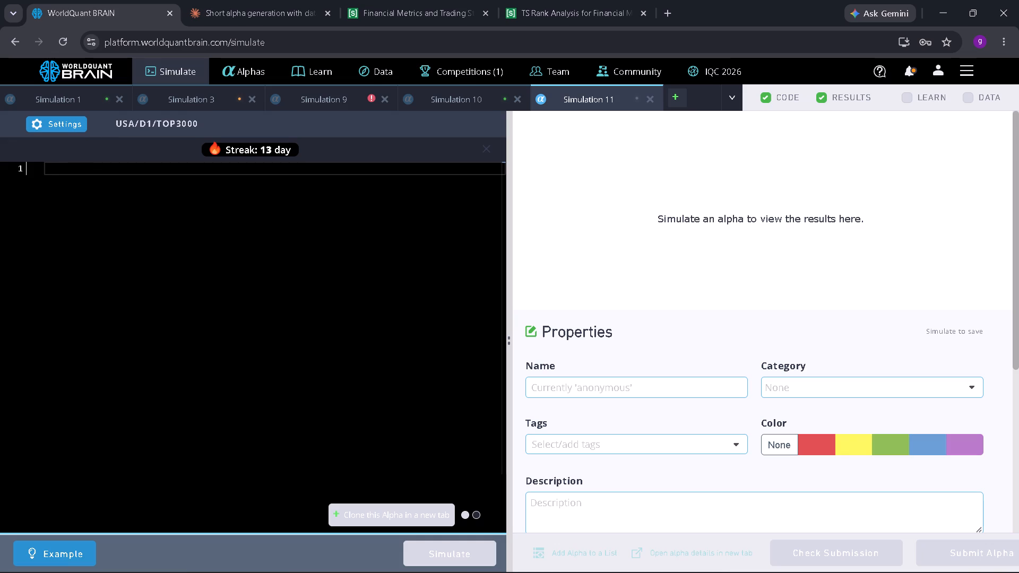
key(ctrl+v)
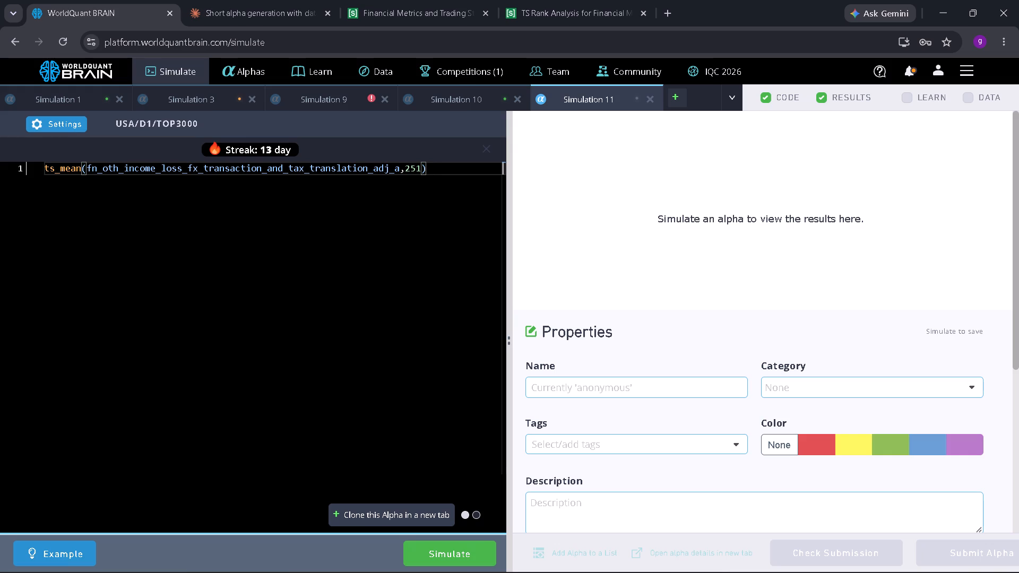
Following the settings shown for the ts_mean alpha in the Scribd document, set Simulation 11's decay to 1 and apply the settings.
click(69, 127)
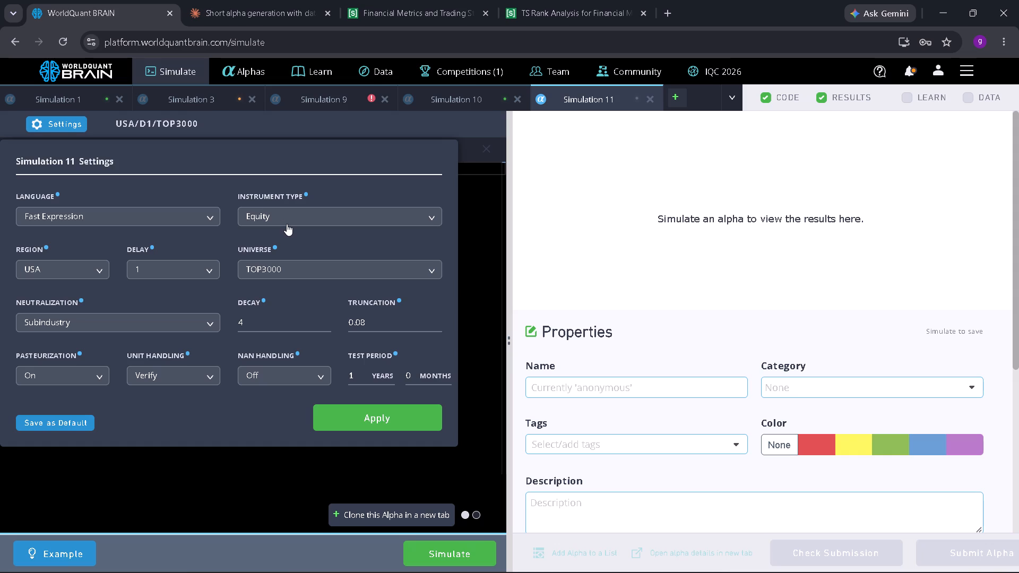
click(542, 15)
scroll(419, 268, down, 3)
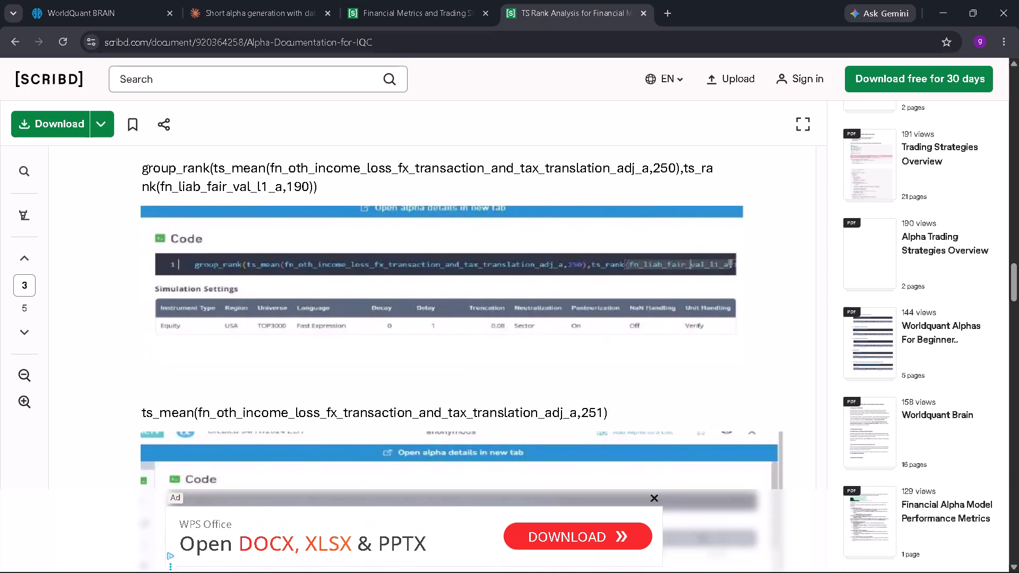
scroll(419, 268, down, 2)
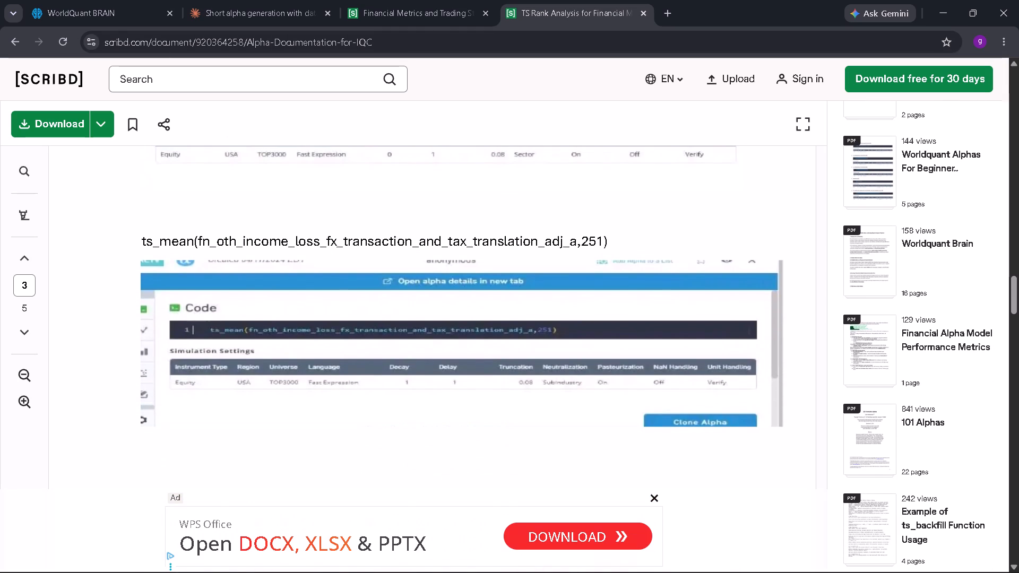
click(127, 1)
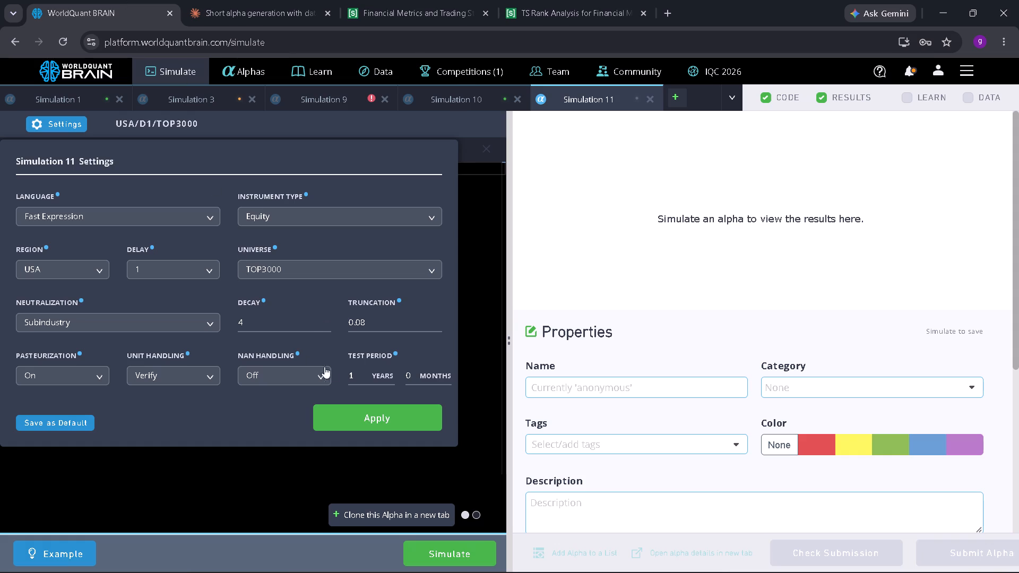
triple_click(323, 324)
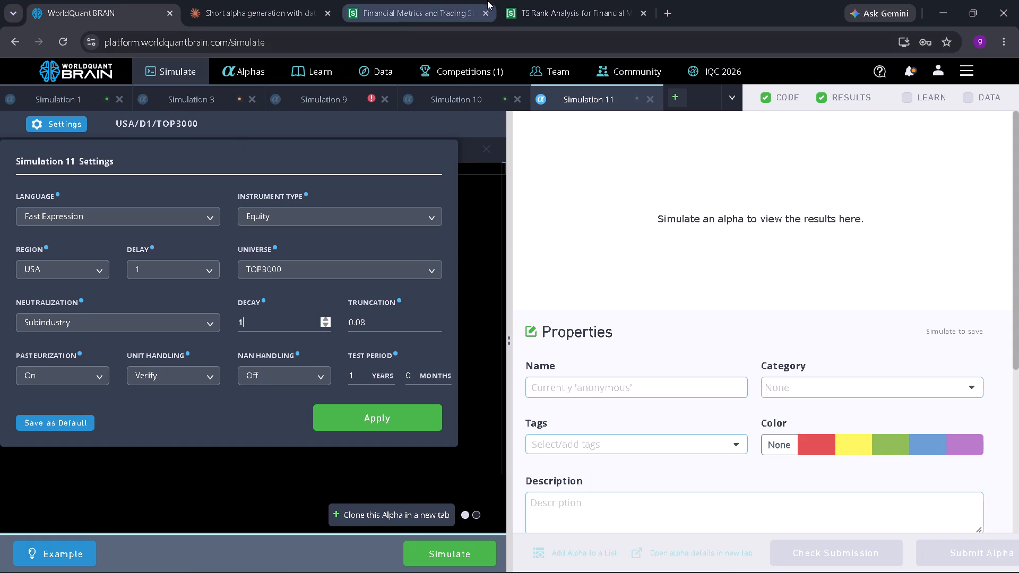
click(535, 7)
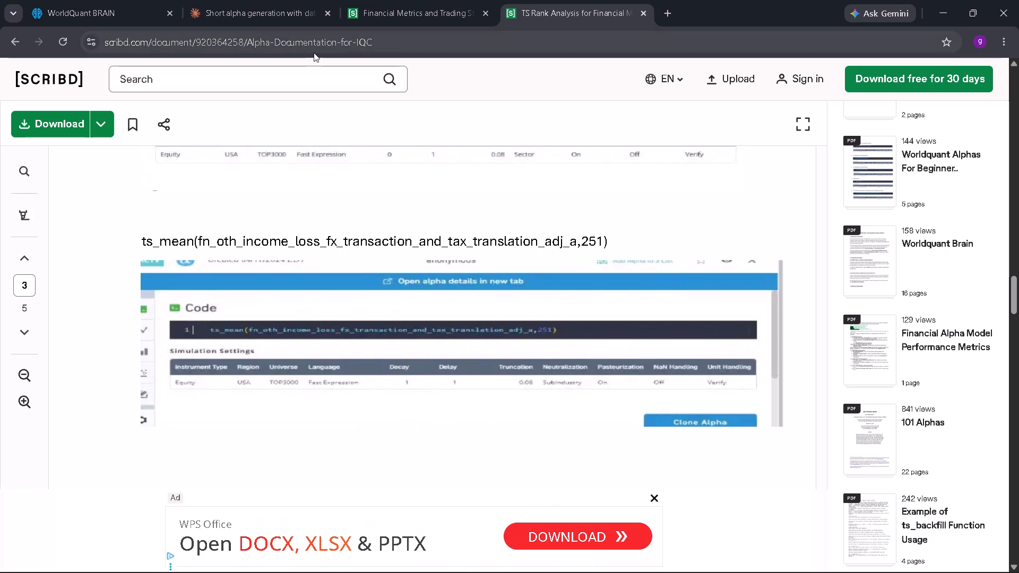
click(141, 15)
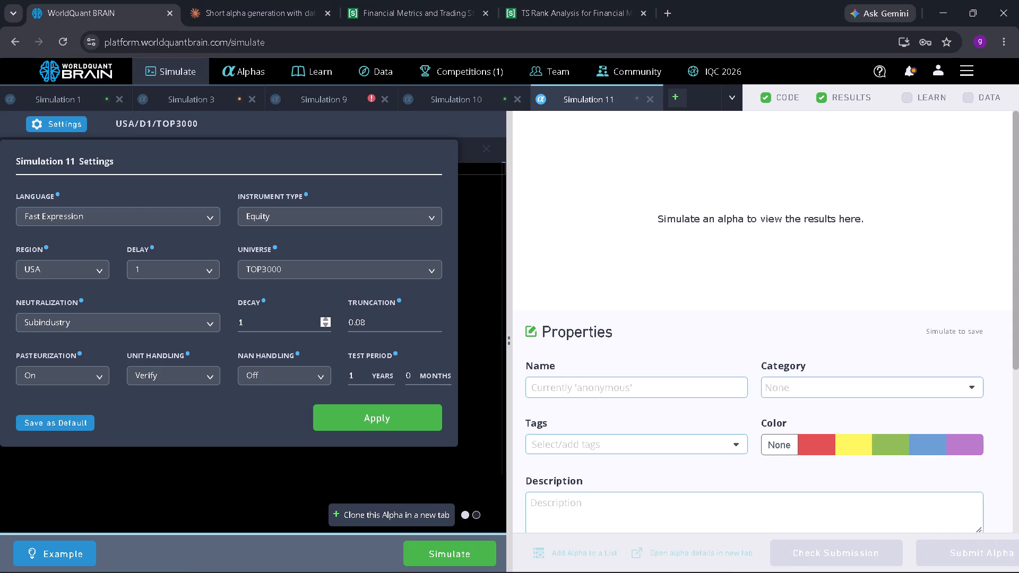
click(377, 426)
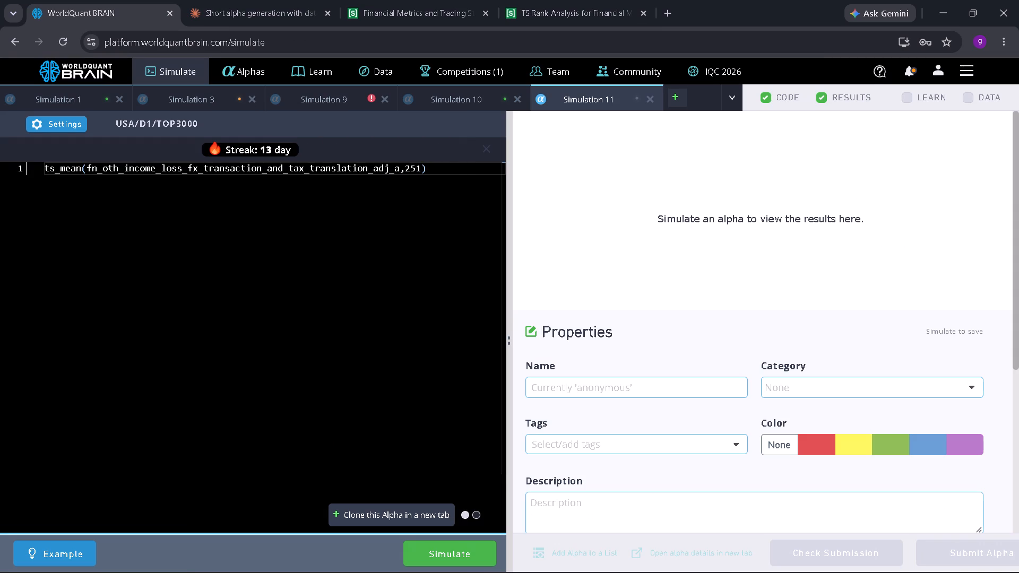
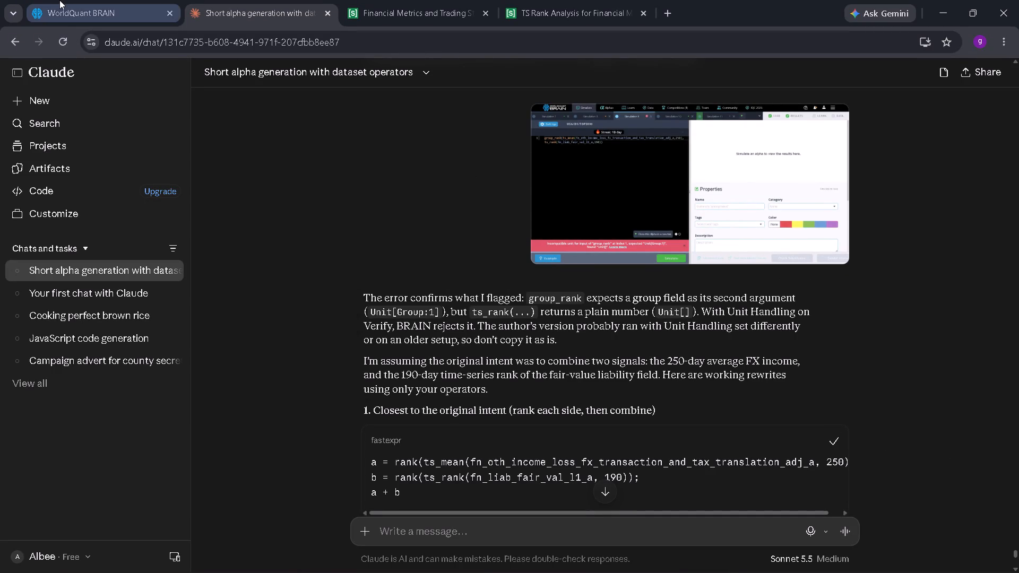
click(59, 0)
click(256, 219)
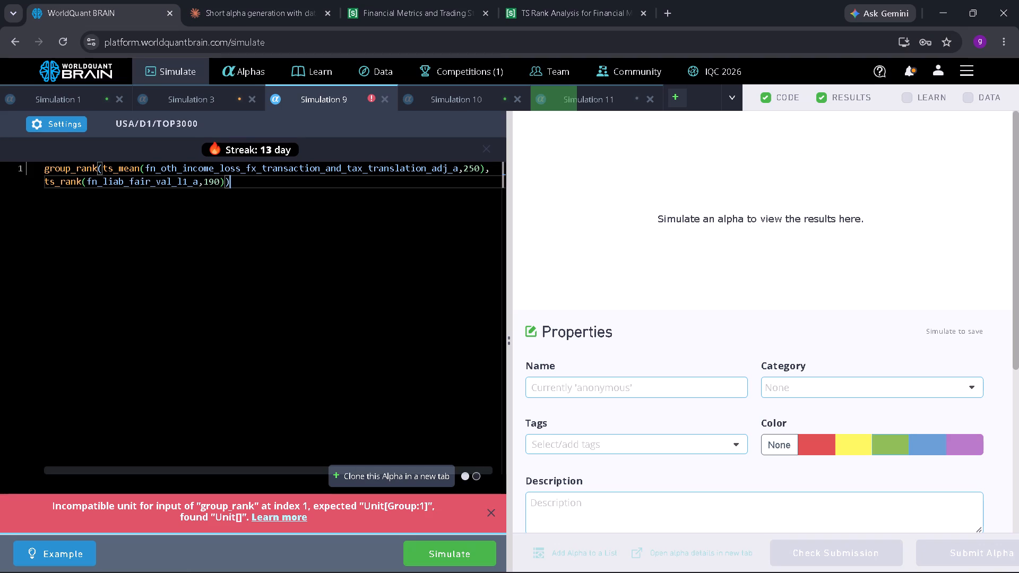
key(ctrl+a)
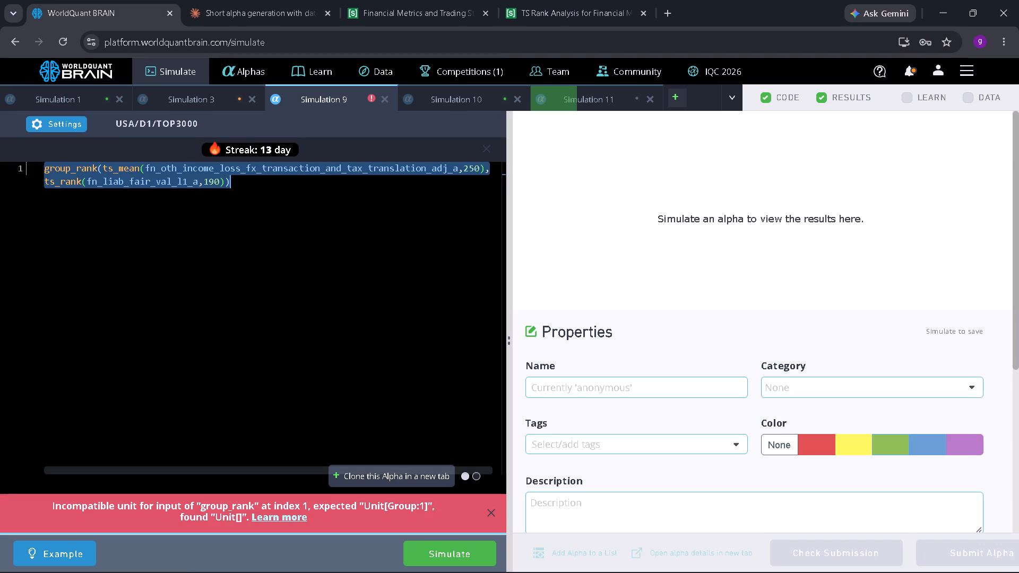
key(ctrl+v)
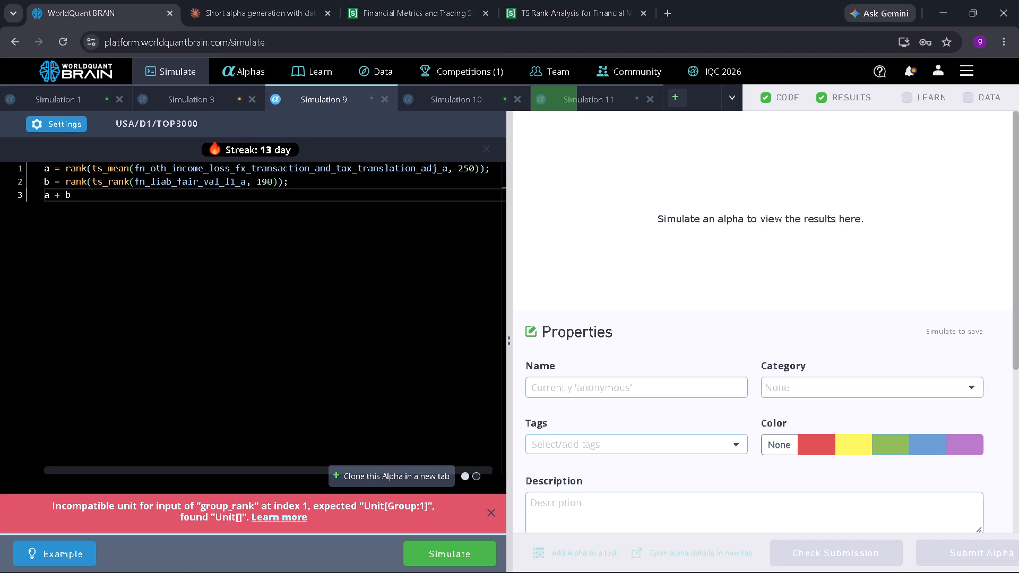
click(430, 546)
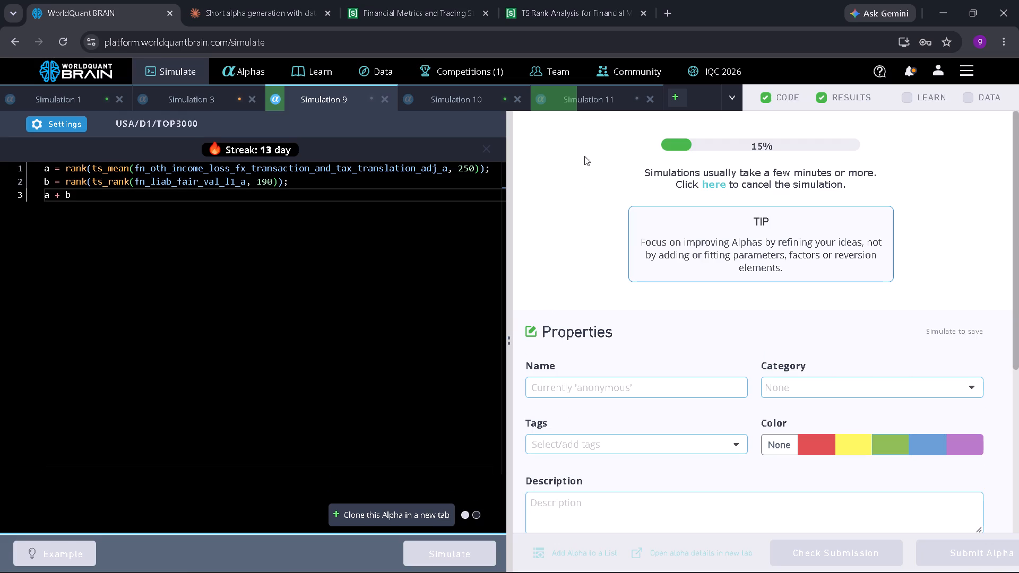
Review Simulation 11's results with the test period shown, checking the IS summary and the failed IS tests.
click(603, 98)
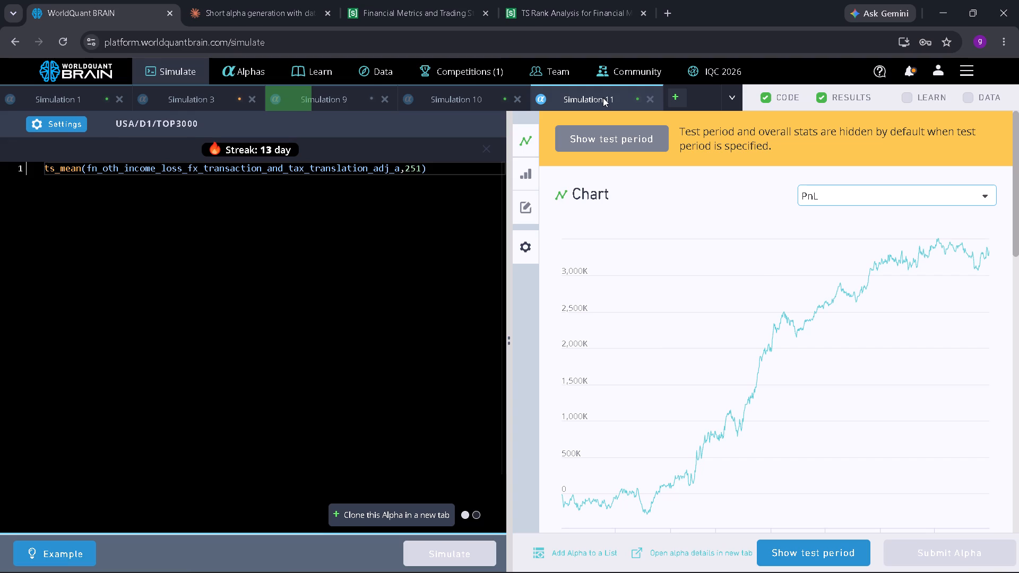
click(603, 98)
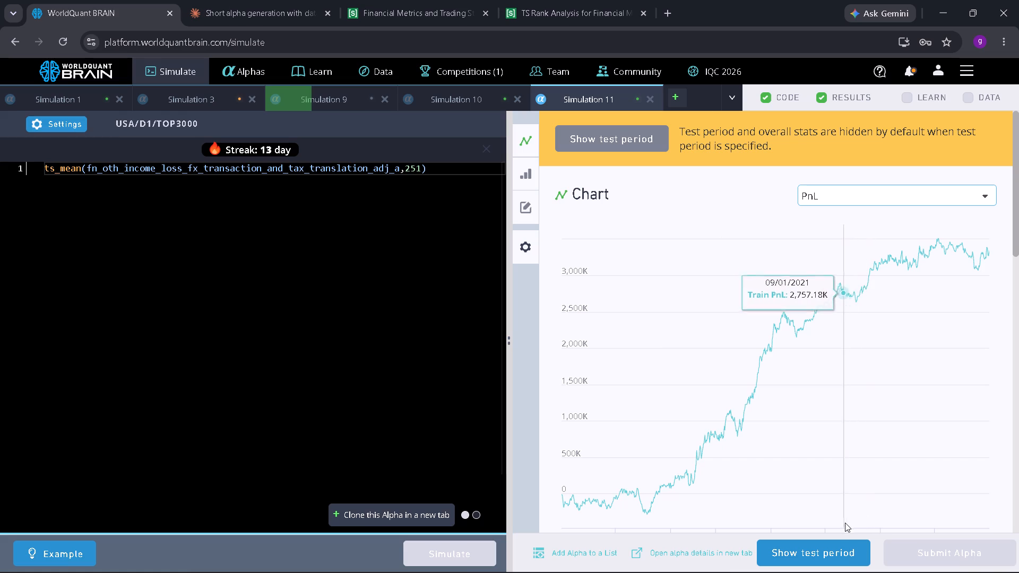
click(843, 552)
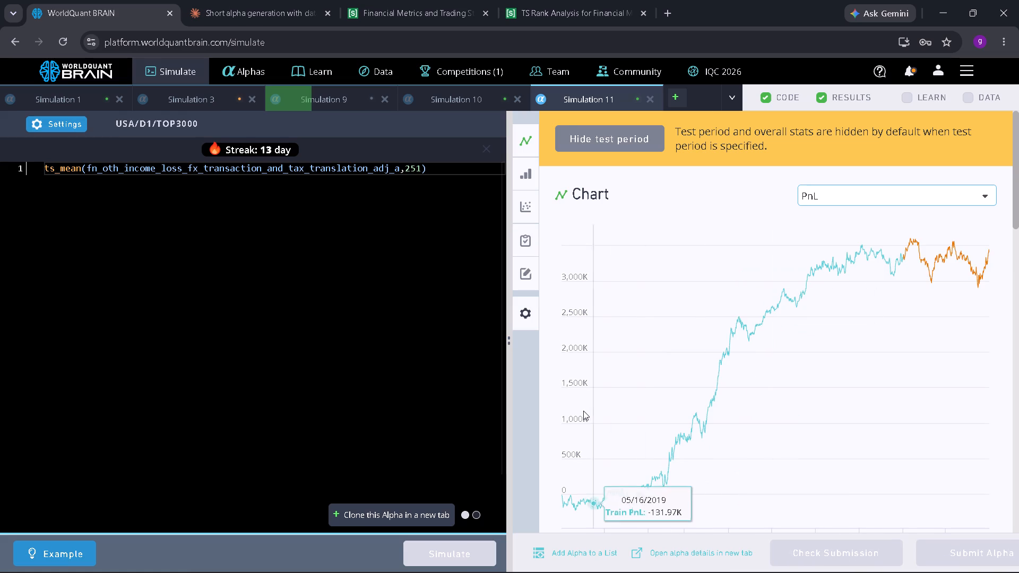
scroll(629, 338, down, 5)
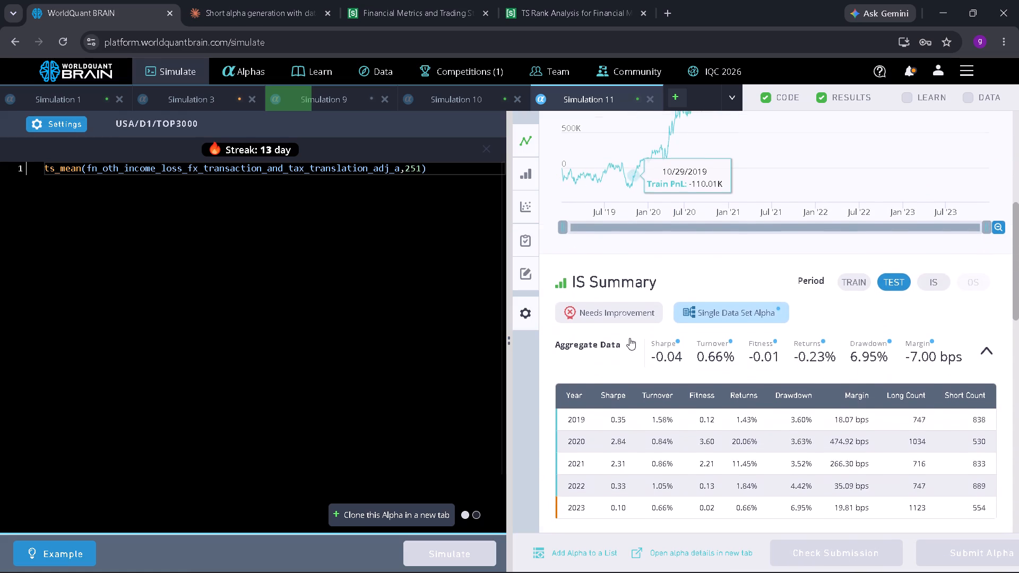
scroll(629, 338, down, 6)
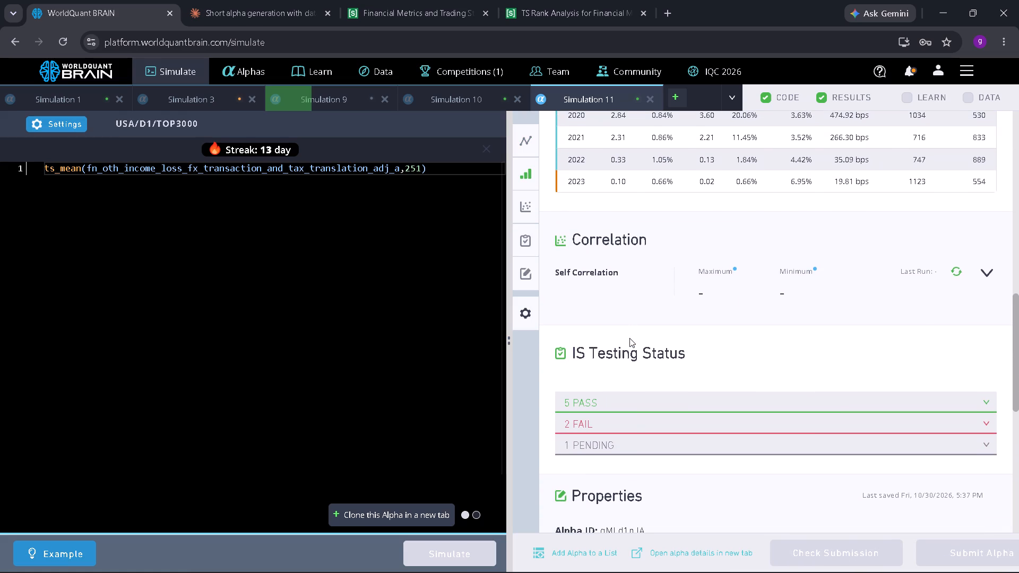
click(631, 424)
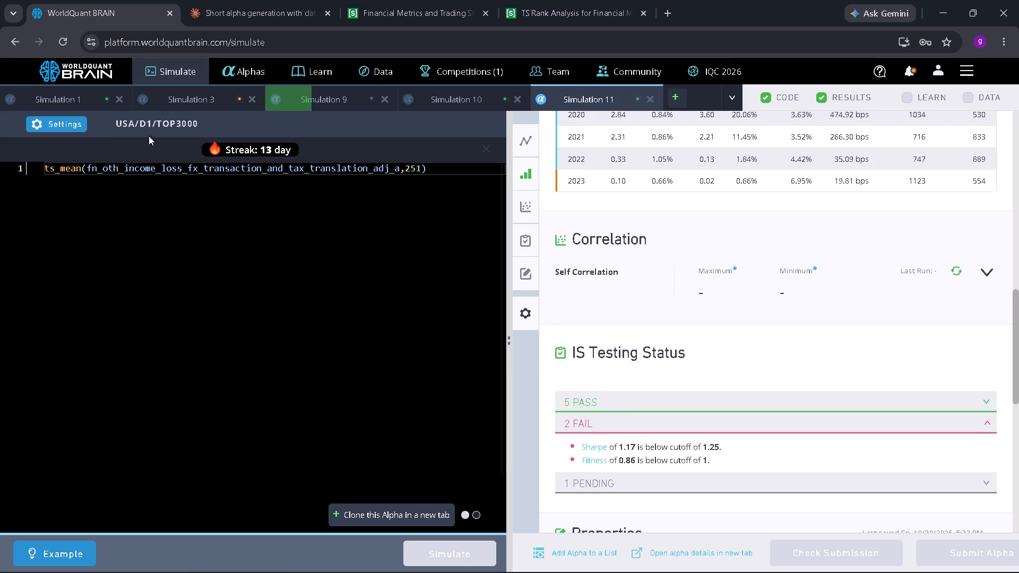
Set Simulation 11's decay to 0, apply the settings and simulate the ts_mean alpha again.
click(70, 126)
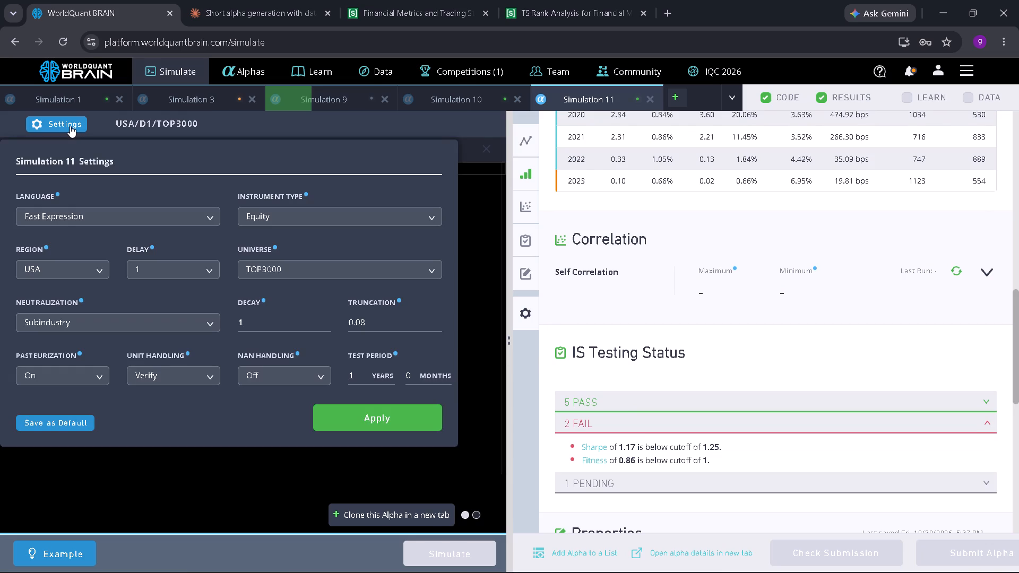
click(327, 326)
click(384, 424)
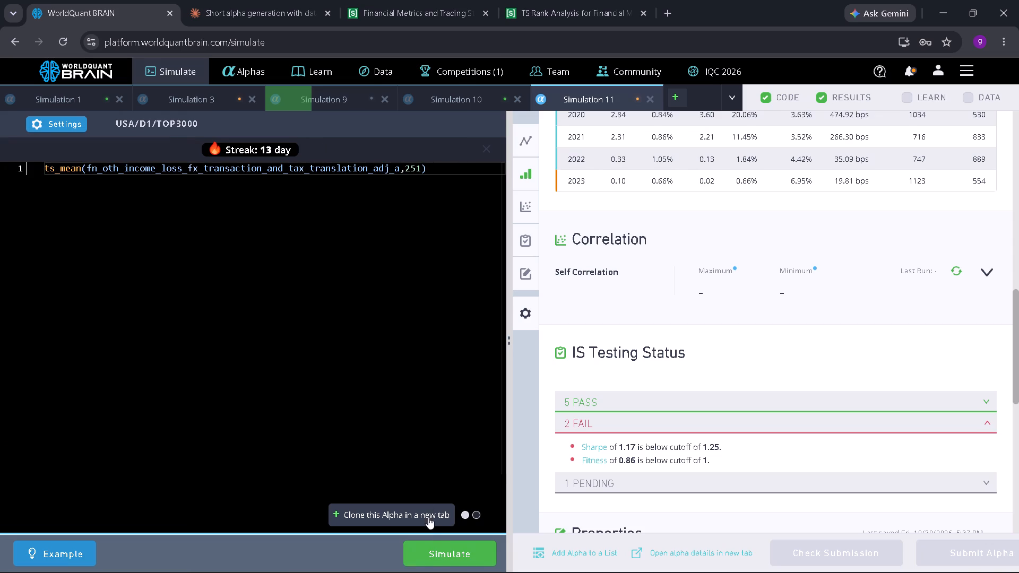
click(427, 553)
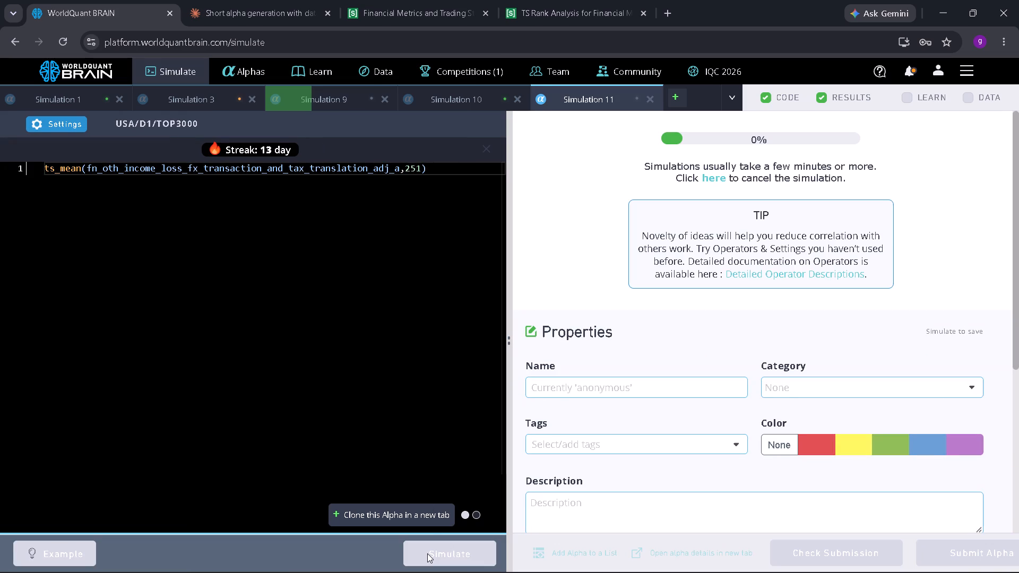
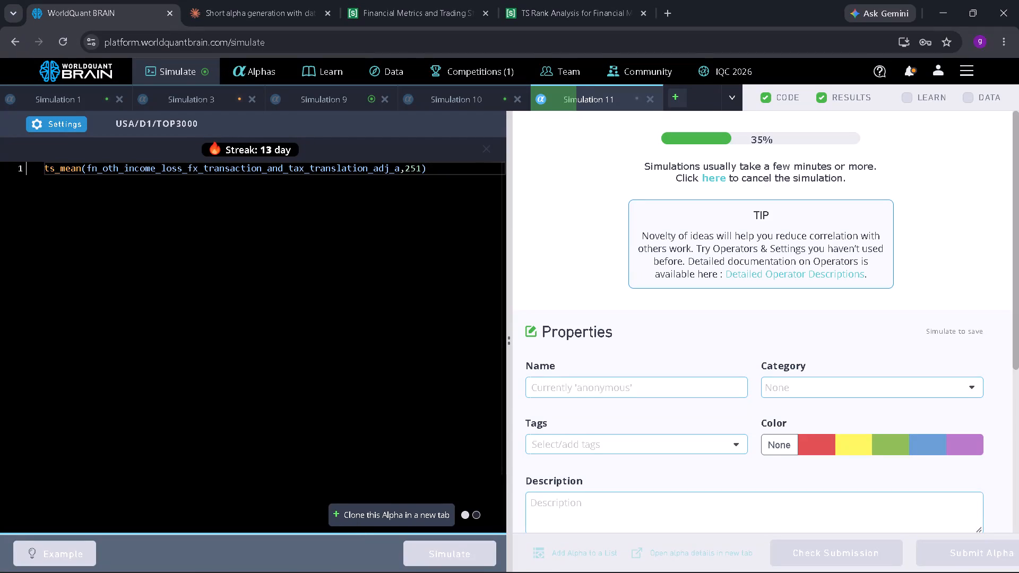
Review Simulation 9's results with the test period shown, checking the failed IS tests and the simulation settings.
click(338, 91)
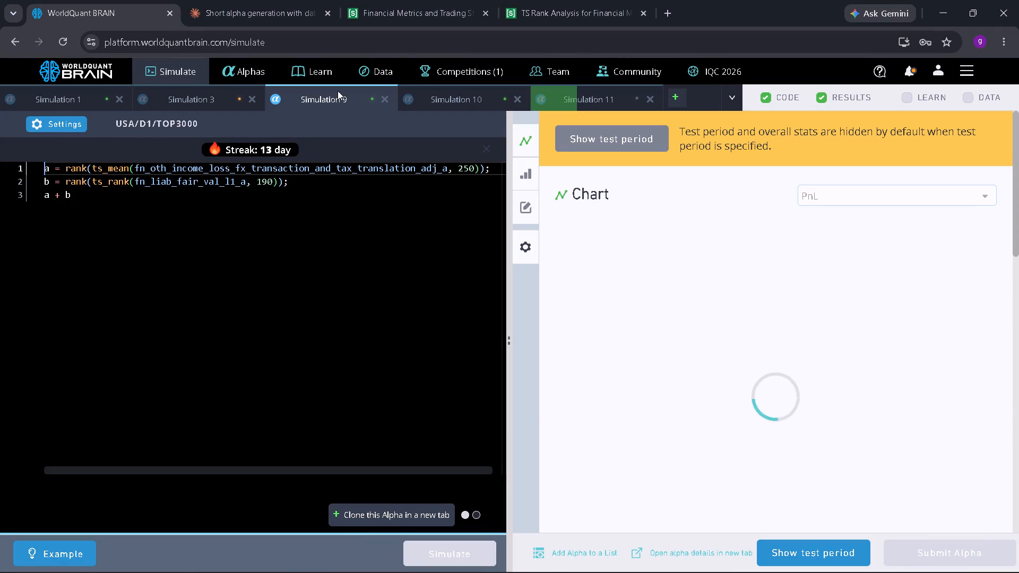
click(816, 540)
scroll(812, 472, down, 1)
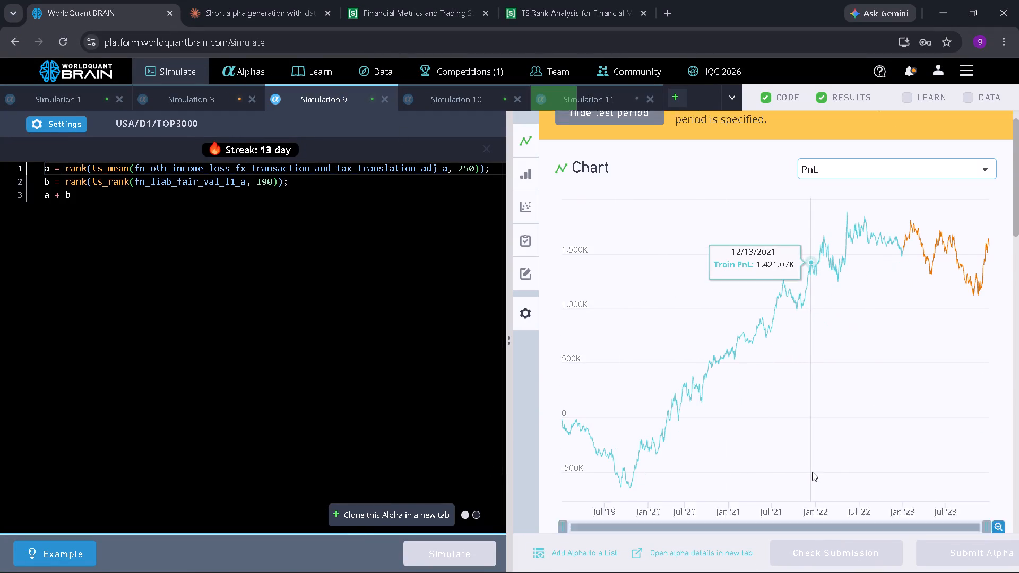
scroll(812, 472, down, 8)
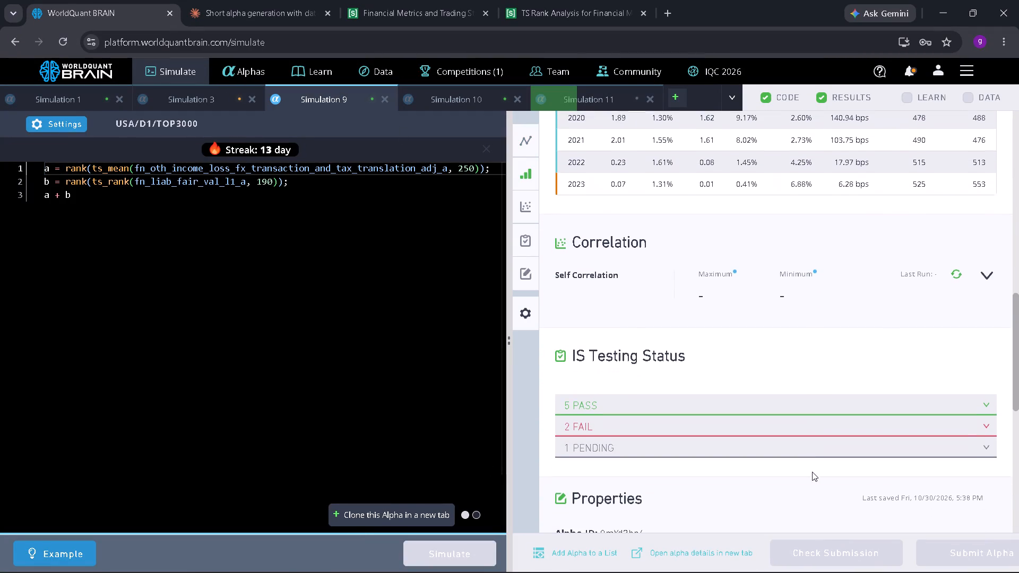
click(780, 415)
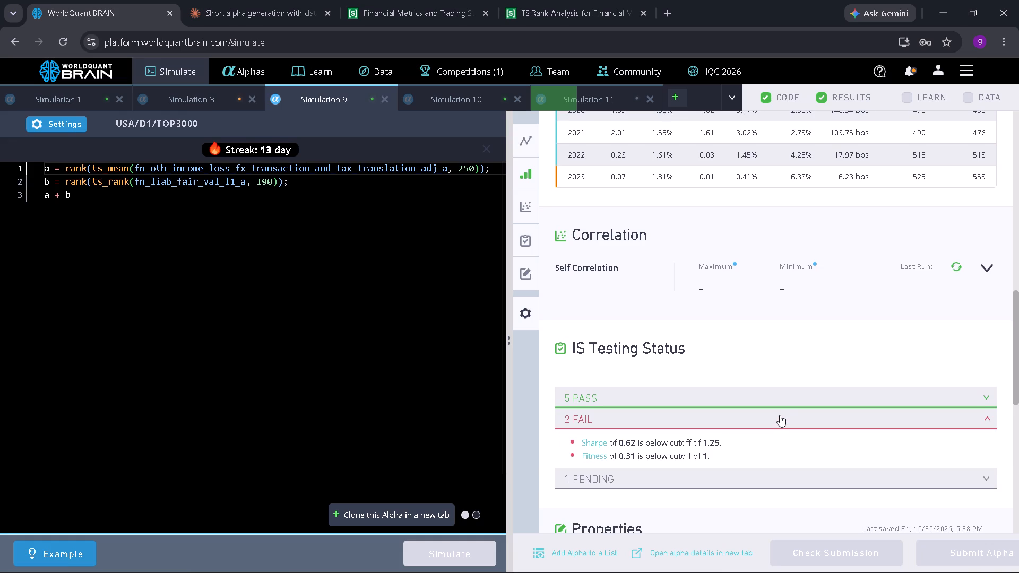
click(77, 127)
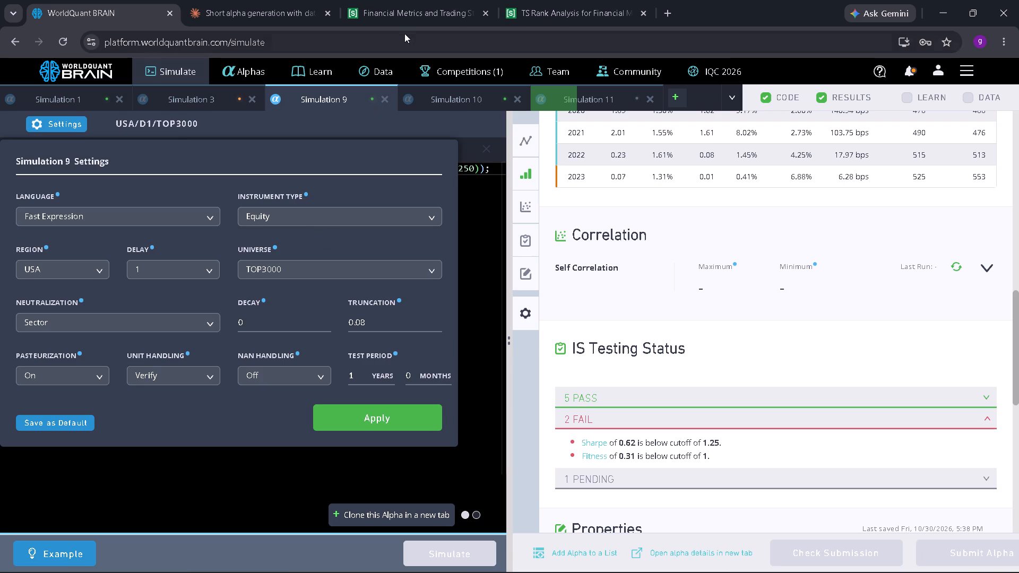
click(527, 0)
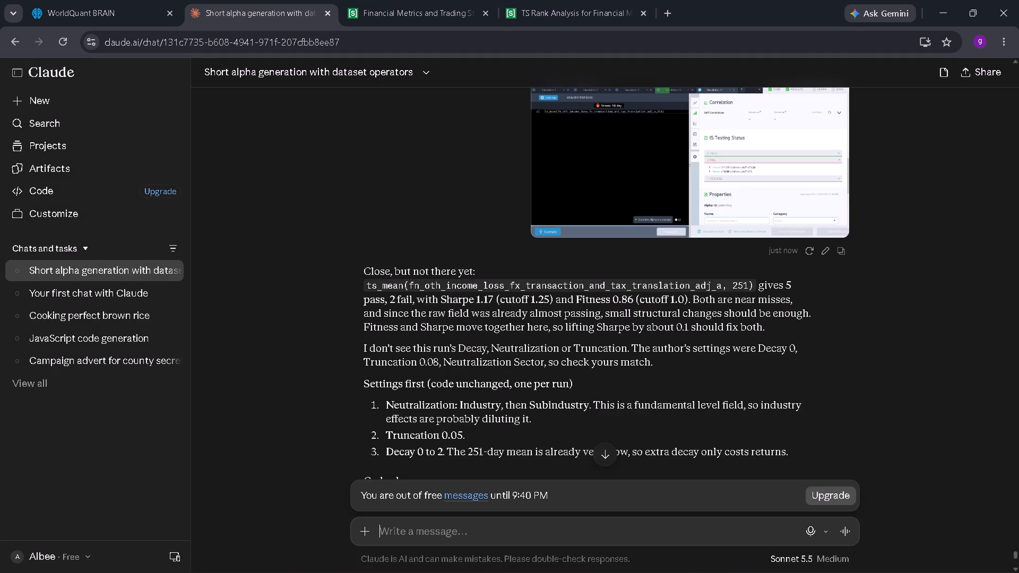
scroll(598, 405, down, 3)
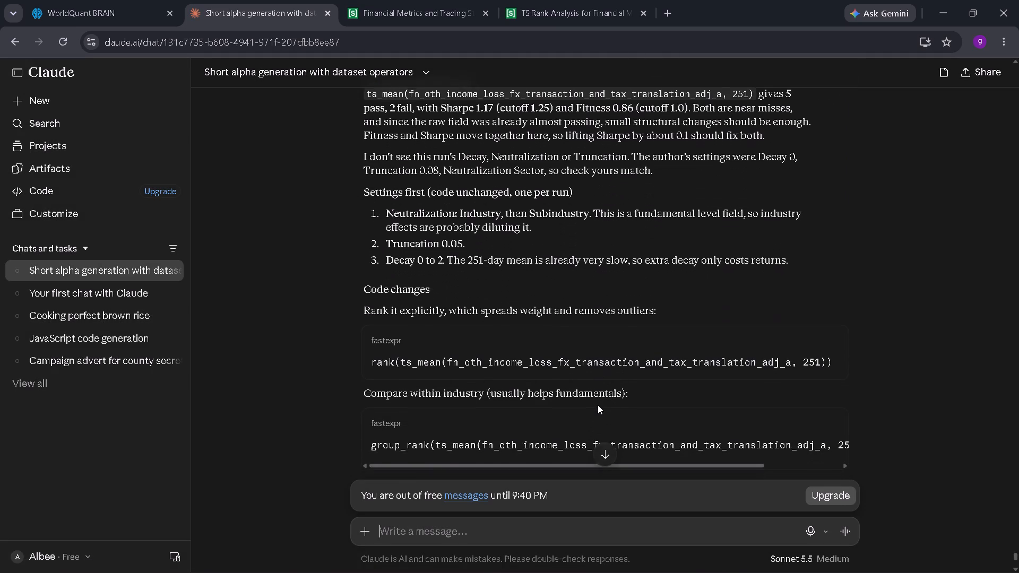
scroll(598, 405, down, 1)
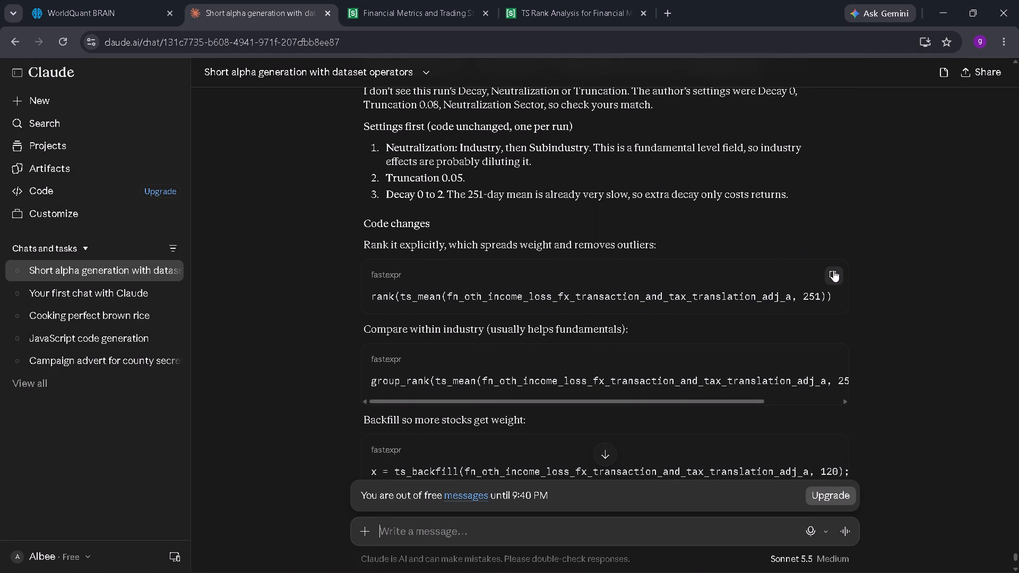
click(833, 270)
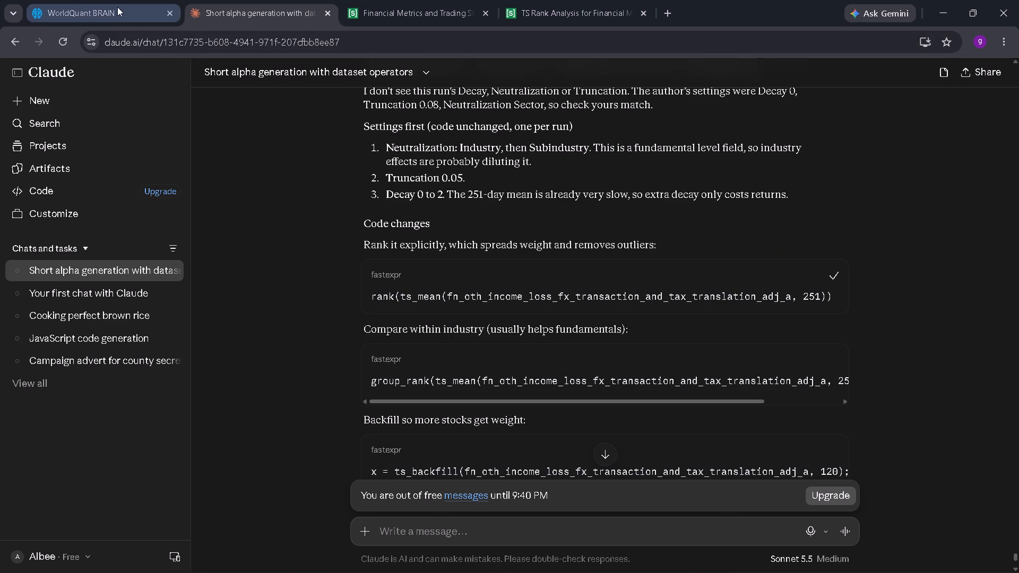
Replace Simulation 11's expression in WorldQuant BRAIN with rank(ts_mean(fn_oth_income_loss_fx_transaction_and_tax_translation_adj_a, 251)) and run the simulation.
click(117, 7)
click(286, 197)
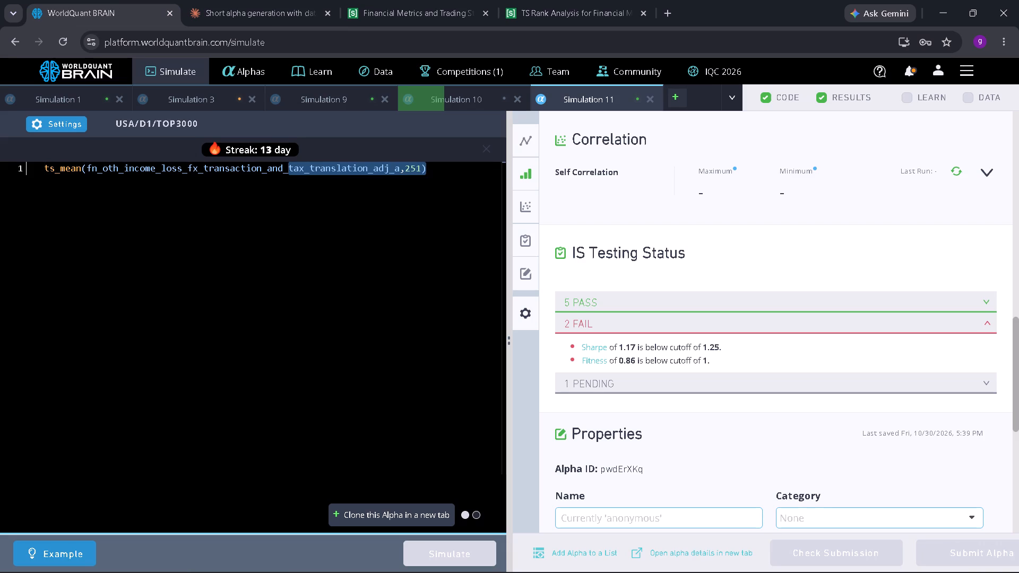
key(ctrl+a)
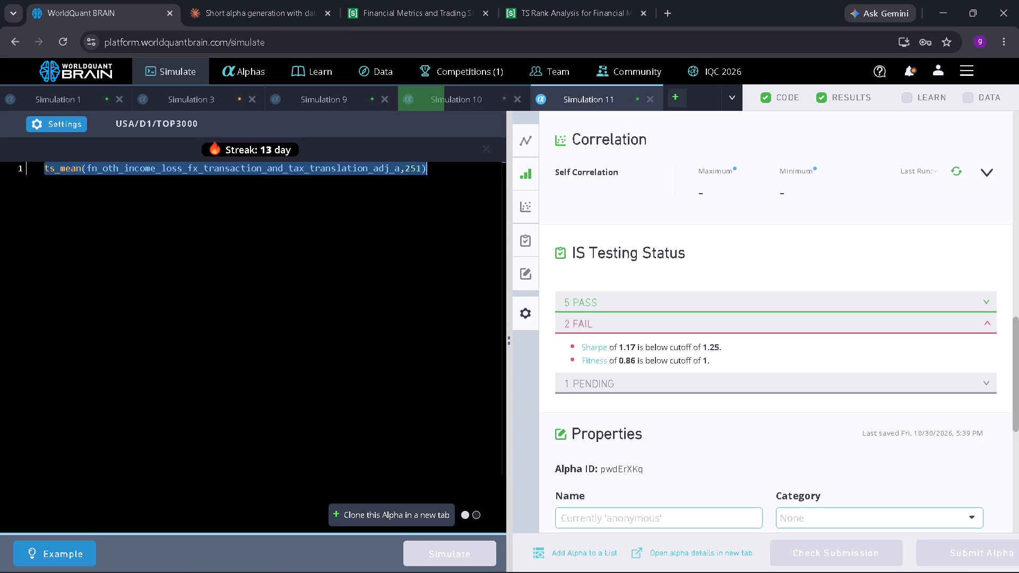
key(ctrl+v)
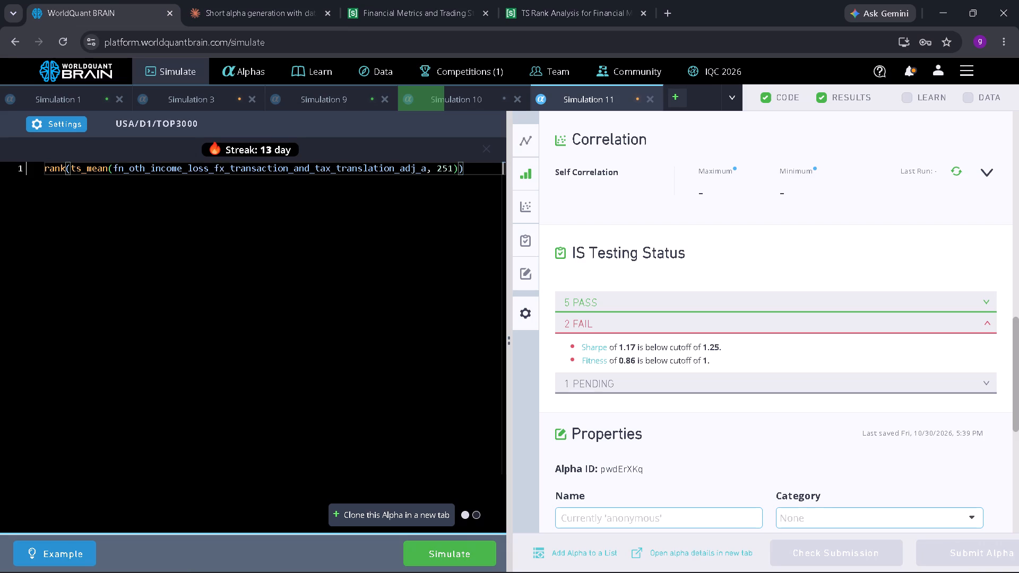
click(450, 544)
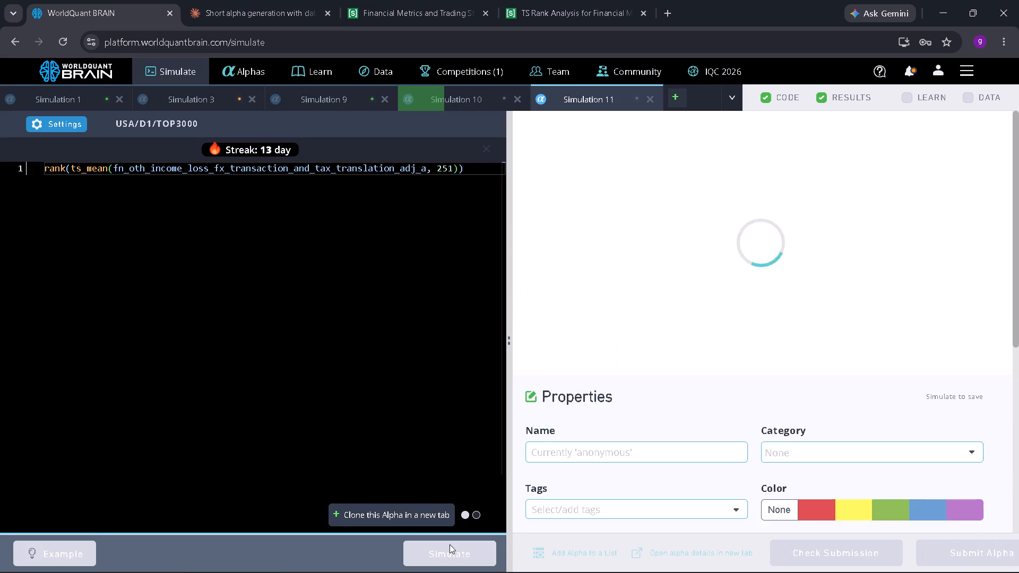
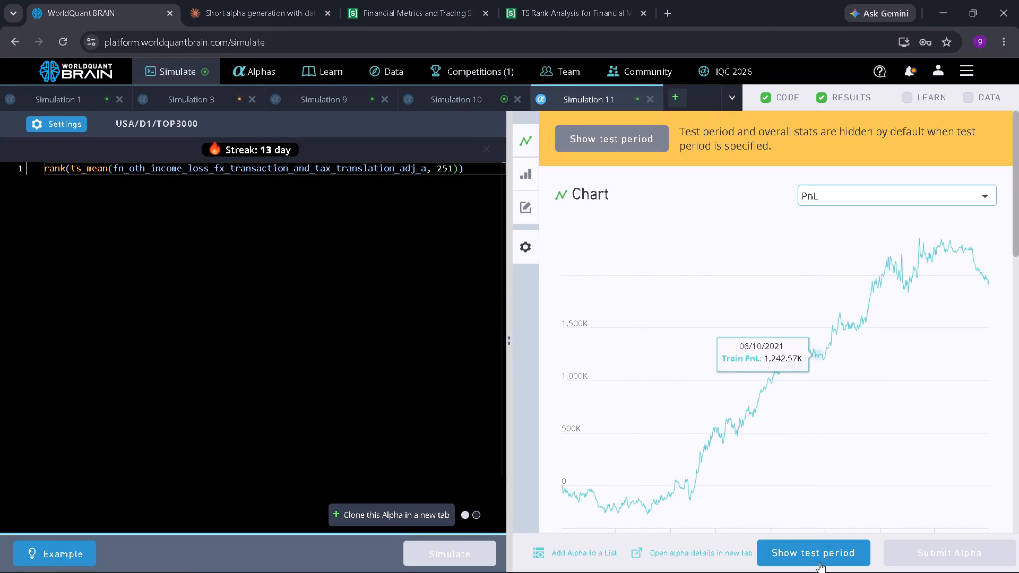
Reveal the test period for Simulation 11, review its IS summary and expand its failed IS tests.
click(824, 550)
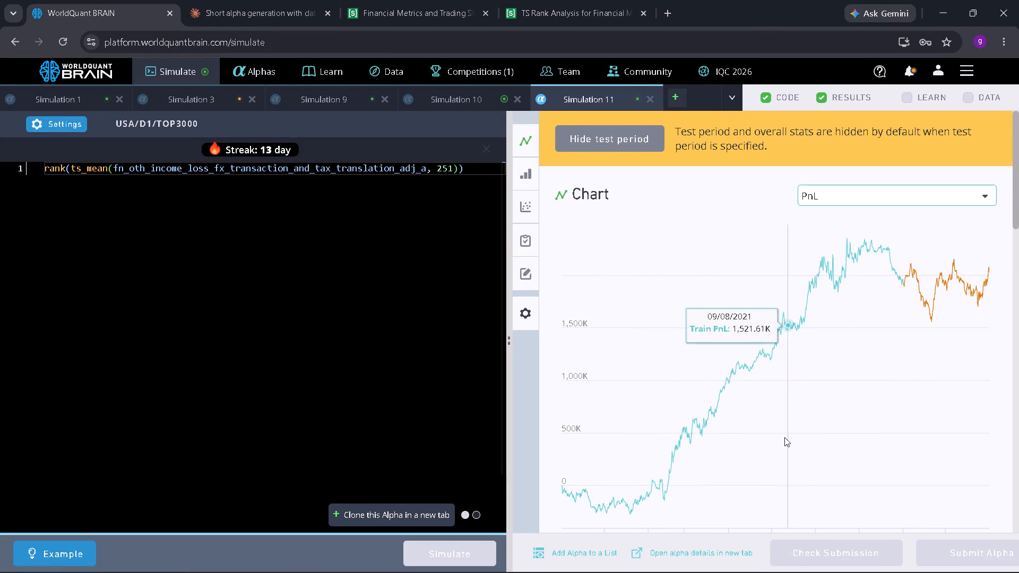
scroll(783, 435, down, 7)
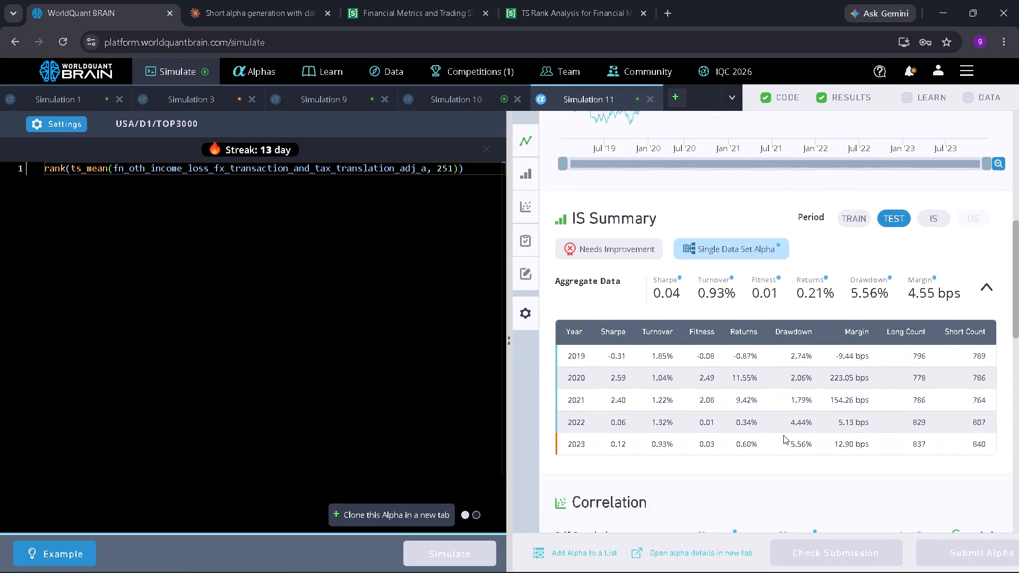
scroll(783, 435, down, 1)
click(742, 411)
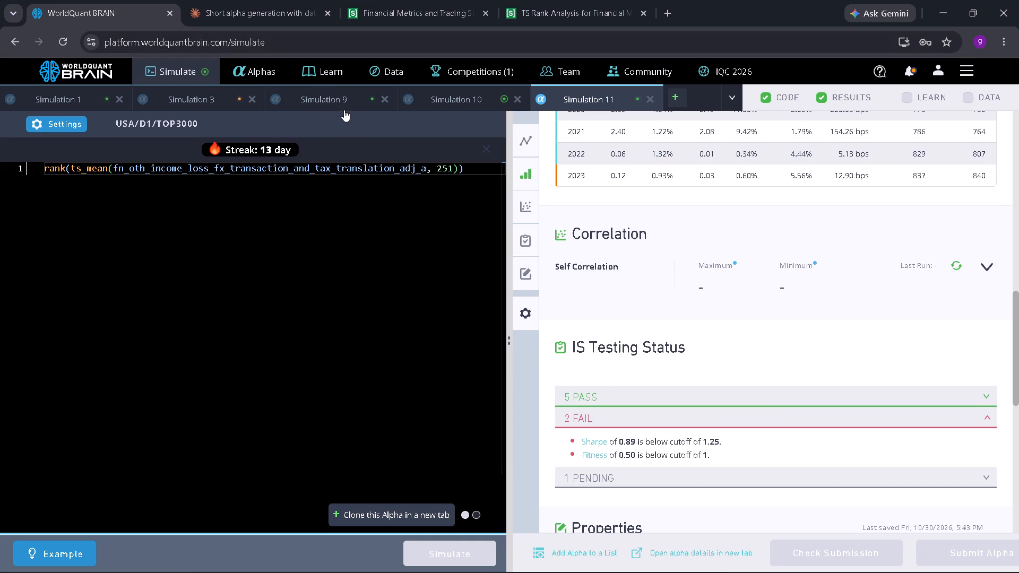
Switch to Simulation 10, reveal its test period, expand its failed IS tests, and examine its PnL chart and IS summary.
click(468, 102)
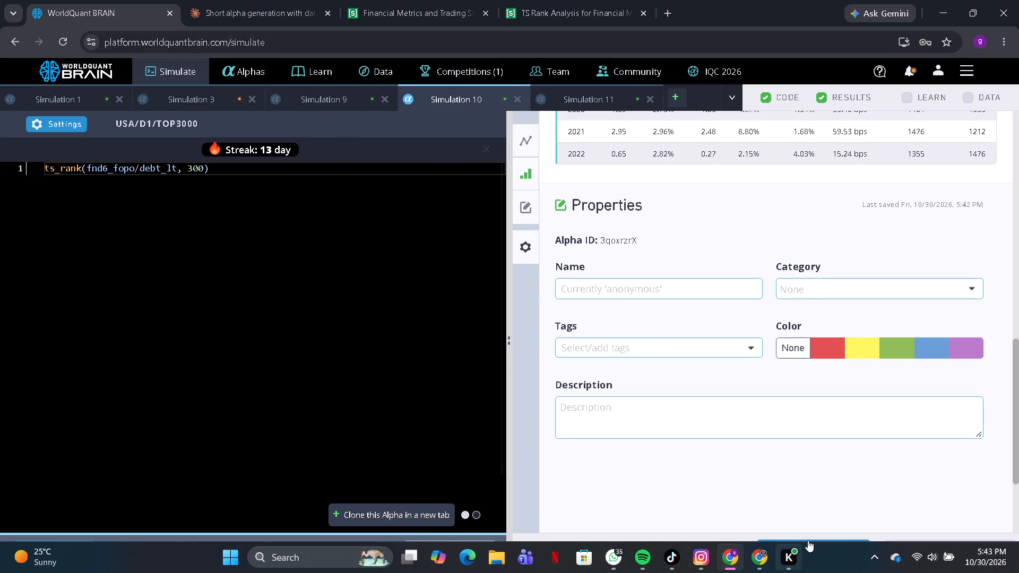
click(821, 552)
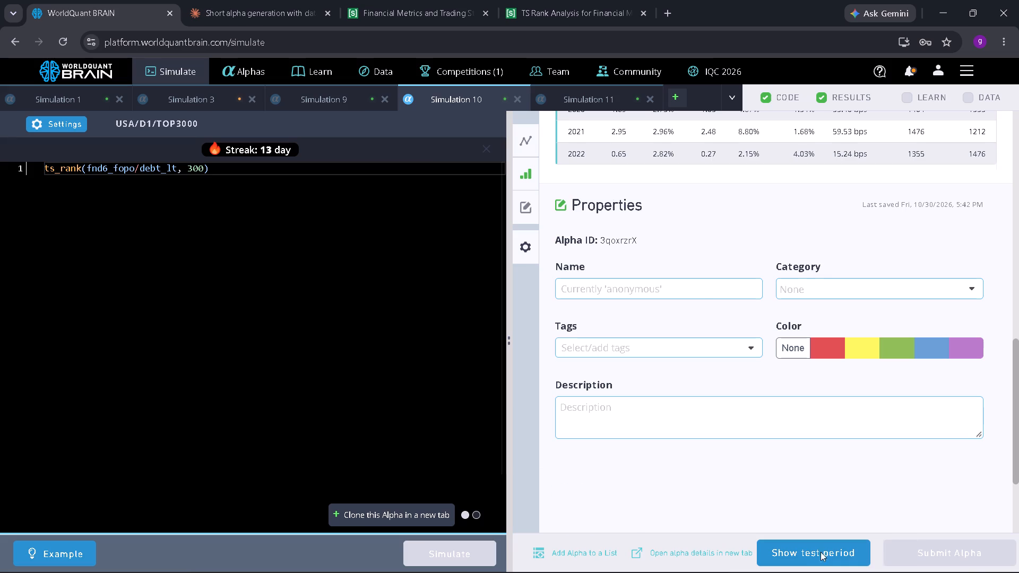
click(827, 412)
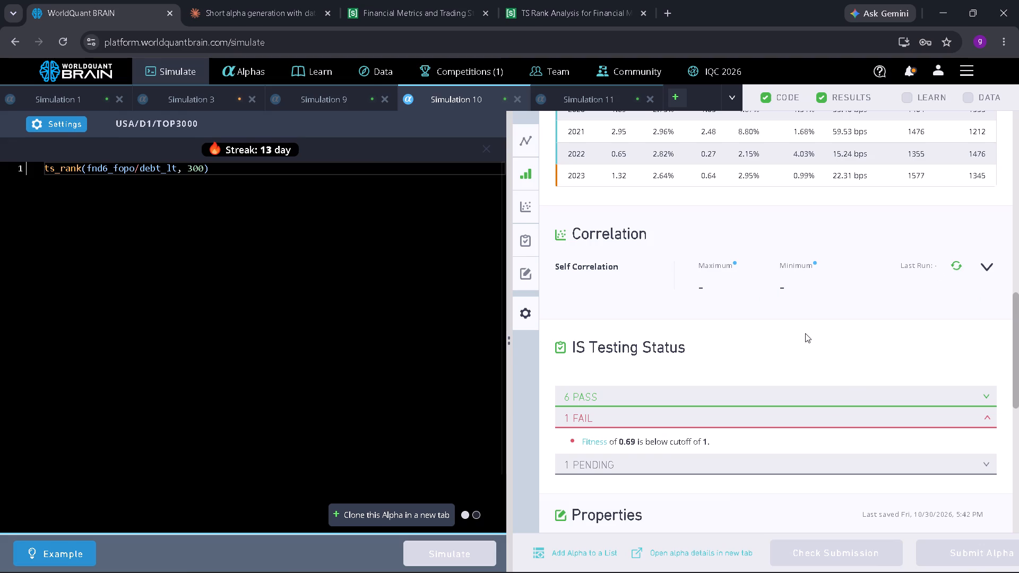
scroll(805, 333, up, 2)
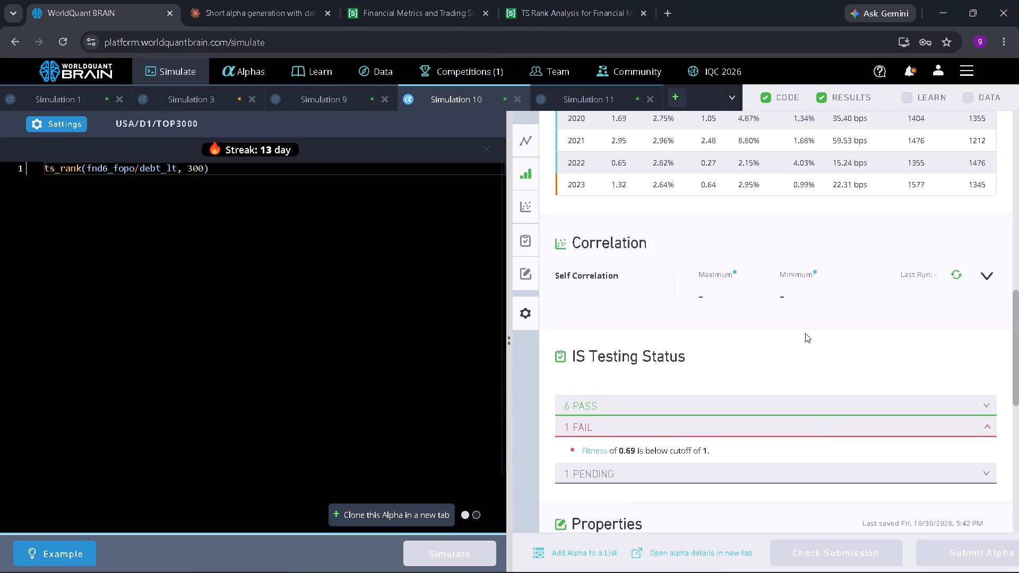
scroll(805, 333, up, 4)
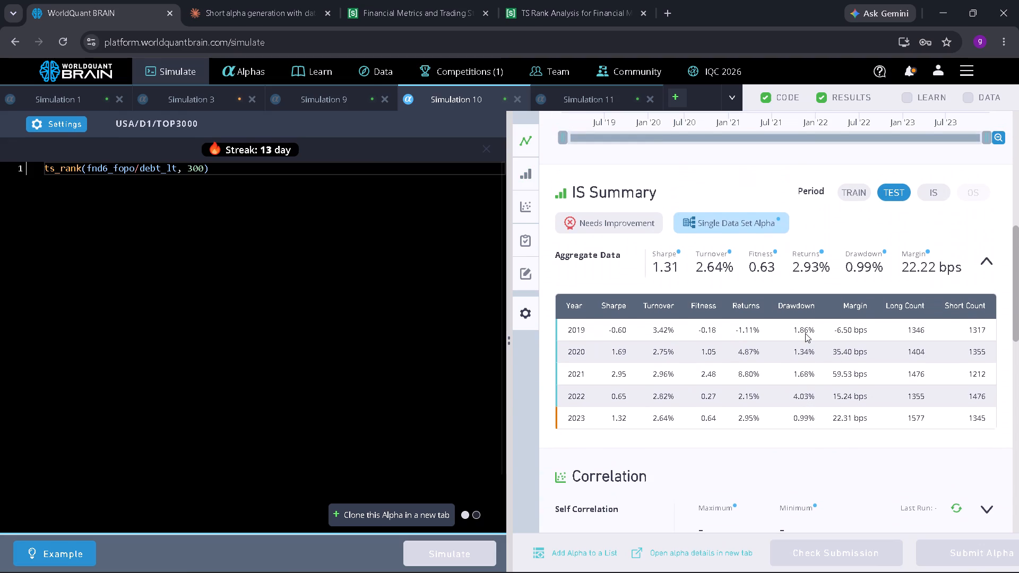
scroll(805, 333, up, 1)
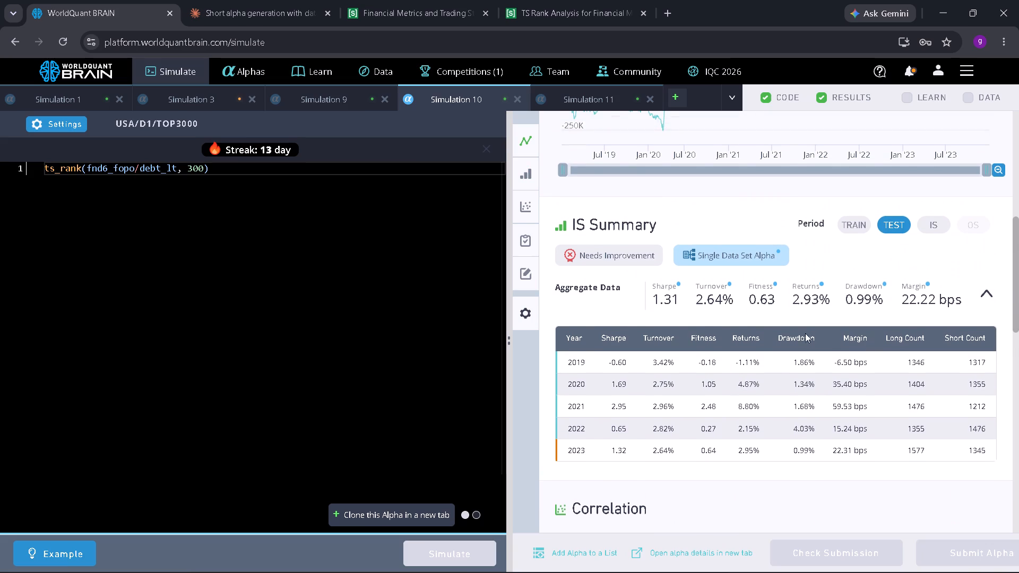
scroll(805, 333, up, 8)
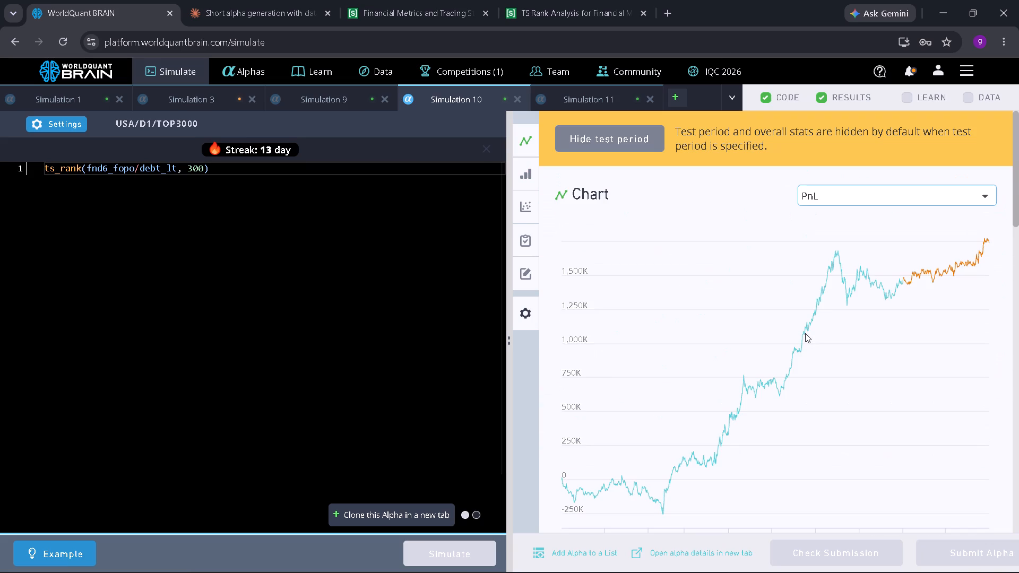
scroll(805, 333, up, 1)
scroll(805, 333, down, 4)
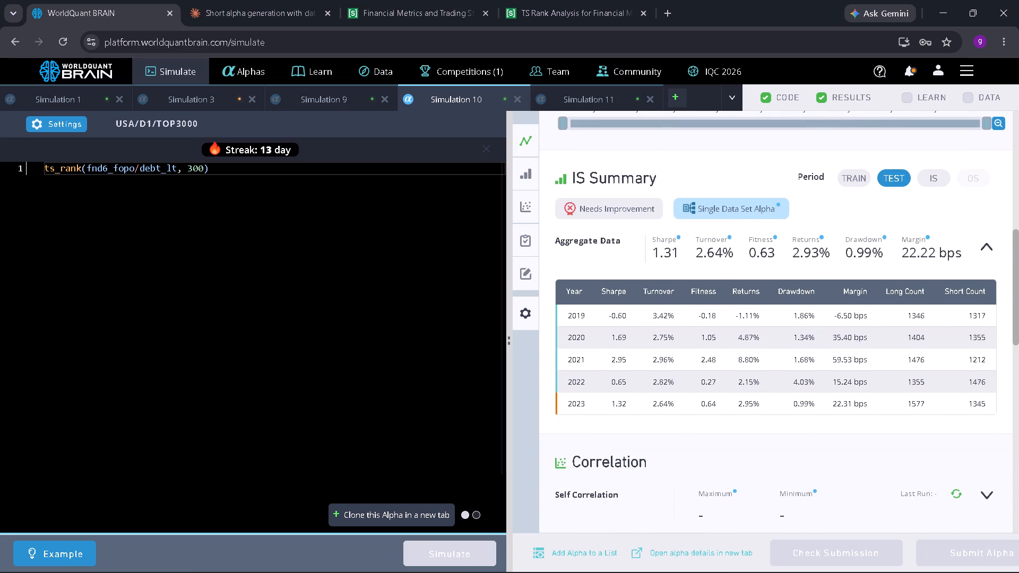
Set Simulation 10's truncation to 0.08 in its simulation settings and apply the change.
click(73, 121)
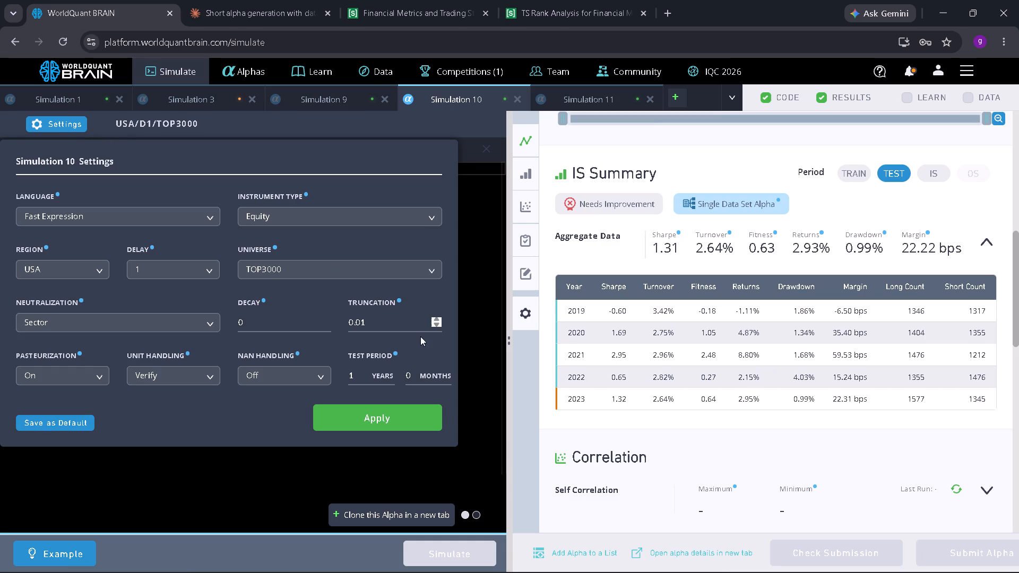
triple_click(437, 318)
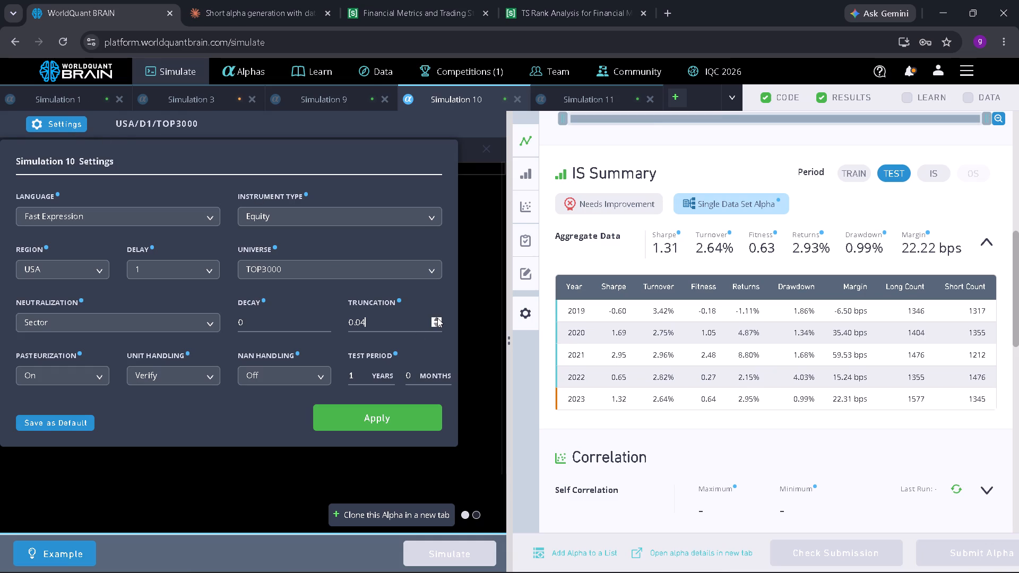
double_click(437, 318)
click(437, 318)
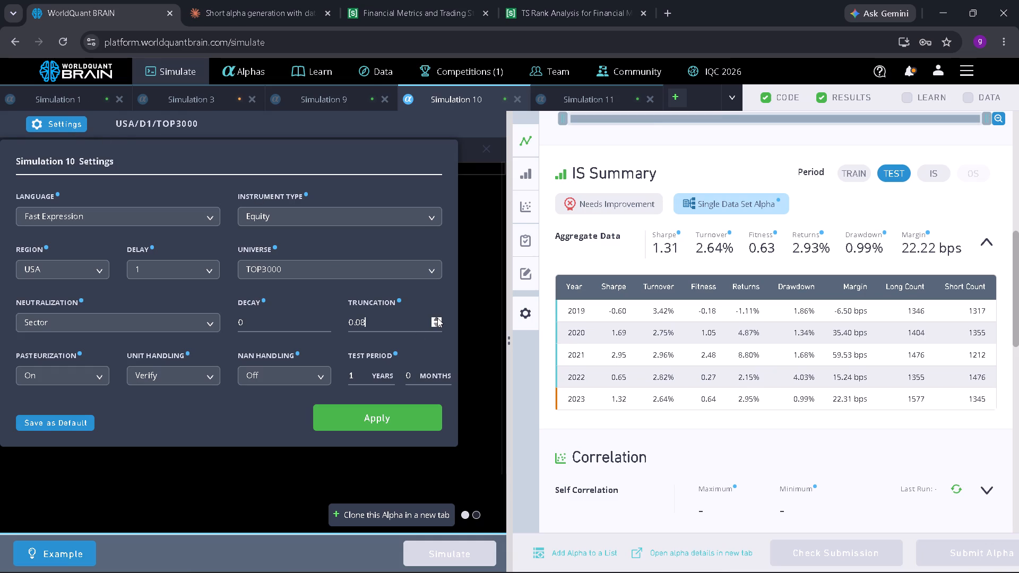
click(437, 318)
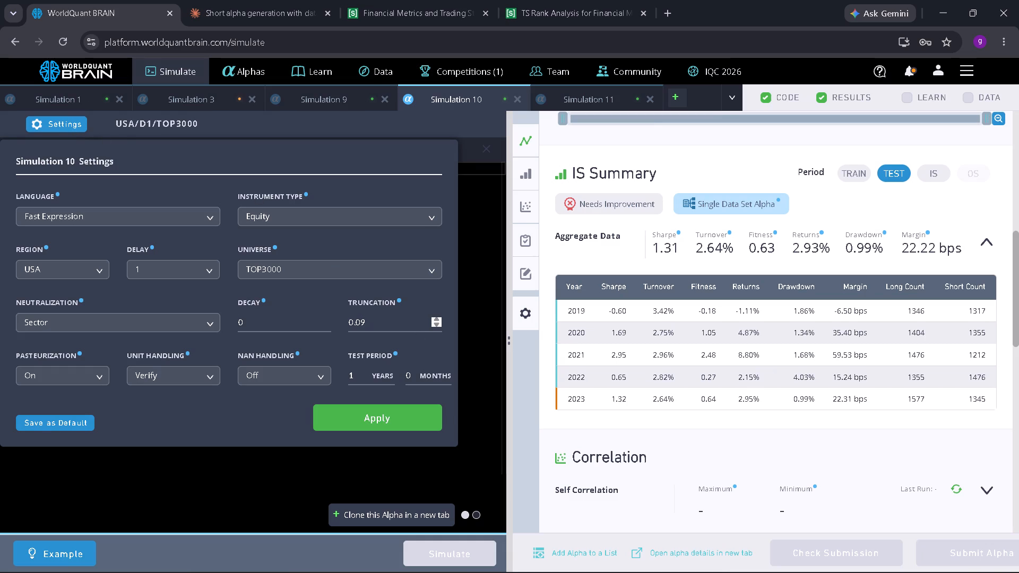
click(436, 327)
right_click(435, 327)
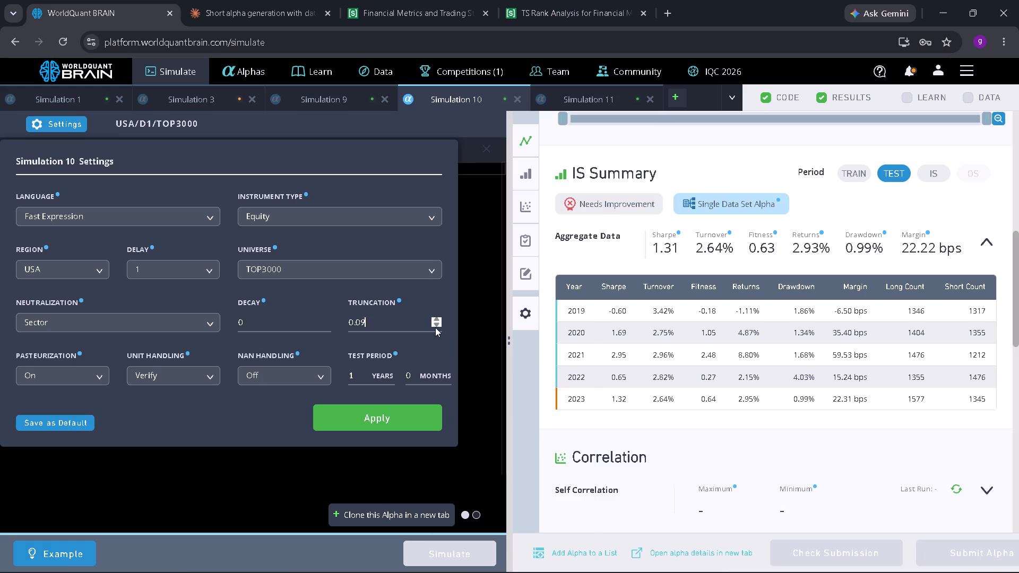
click(437, 325)
click(378, 416)
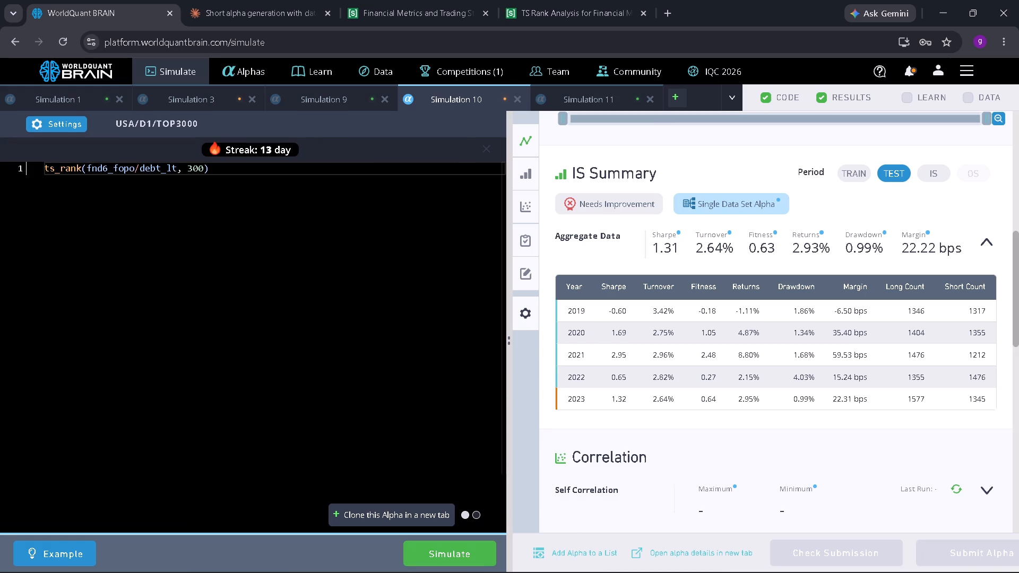
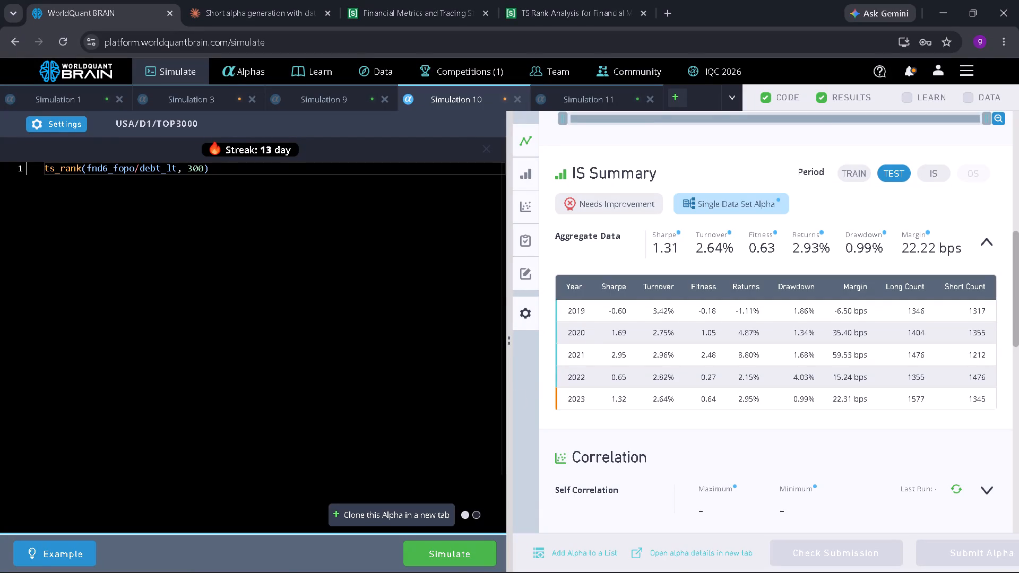
Simulate the ts_rank(fnd6_fopo/debt_lt, 300) expression in Simulation 10 with the updated settings.
click(443, 551)
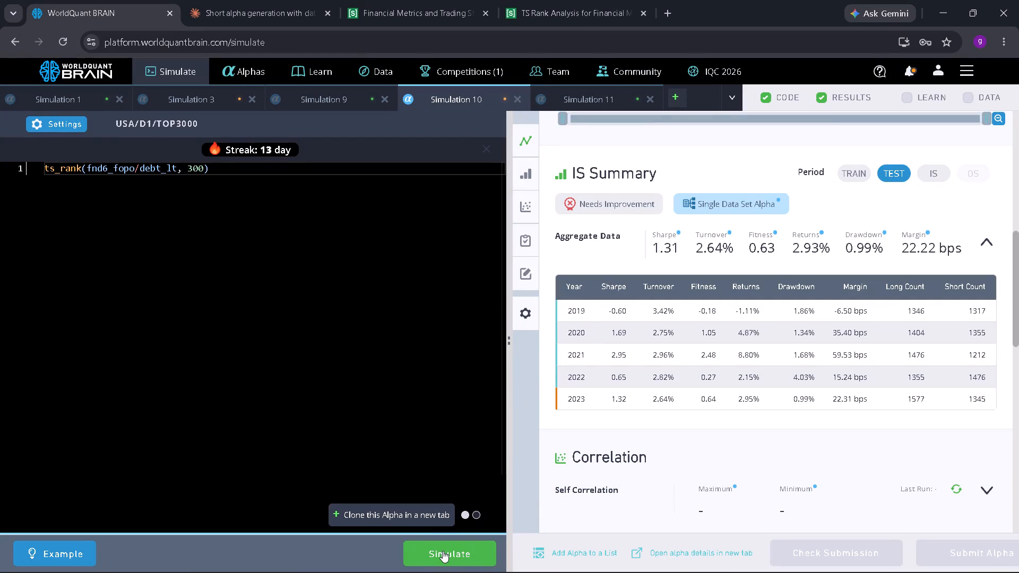
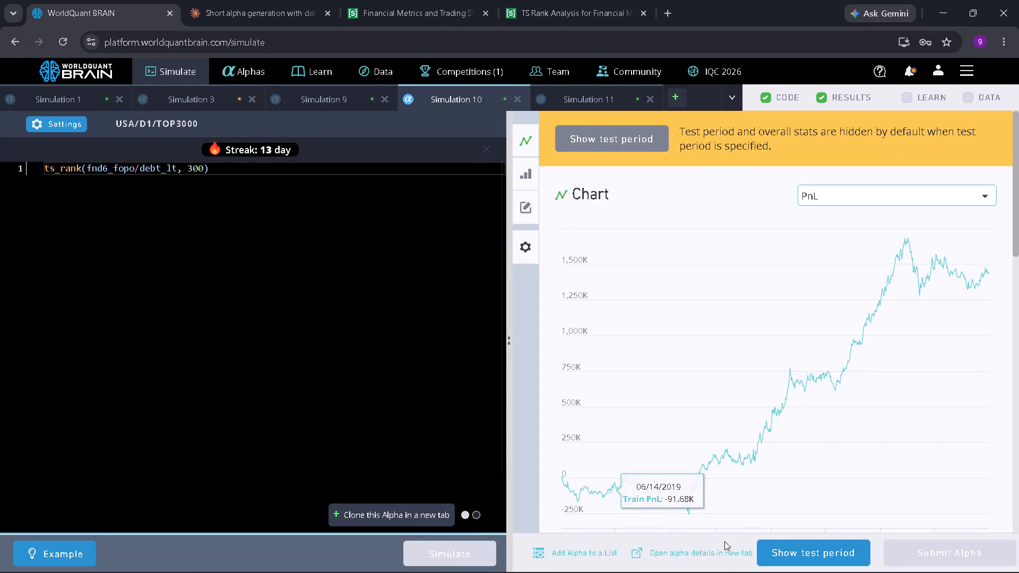
Reveal the test period and overall stats for the Simulation 10 alpha.
click(782, 545)
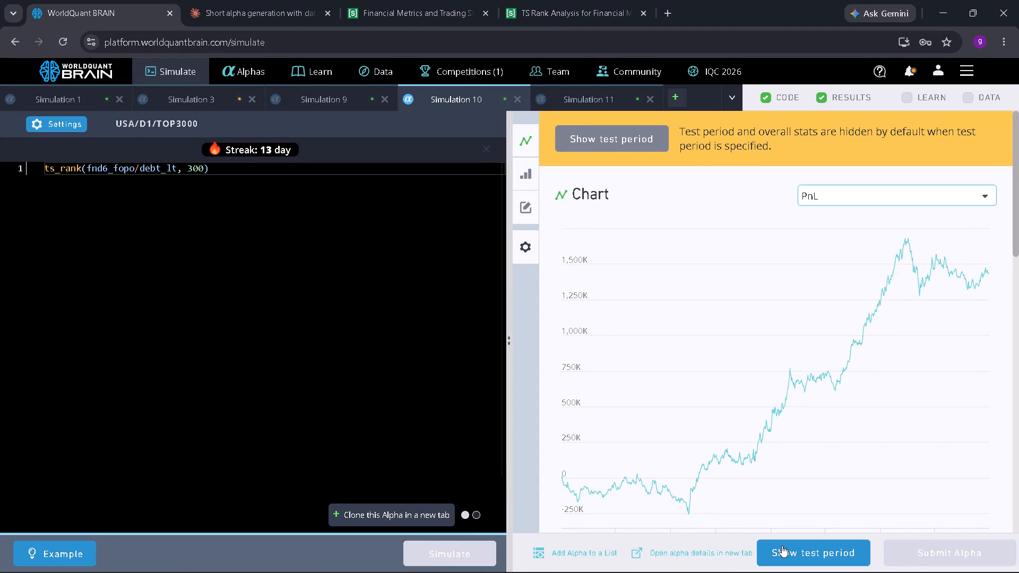
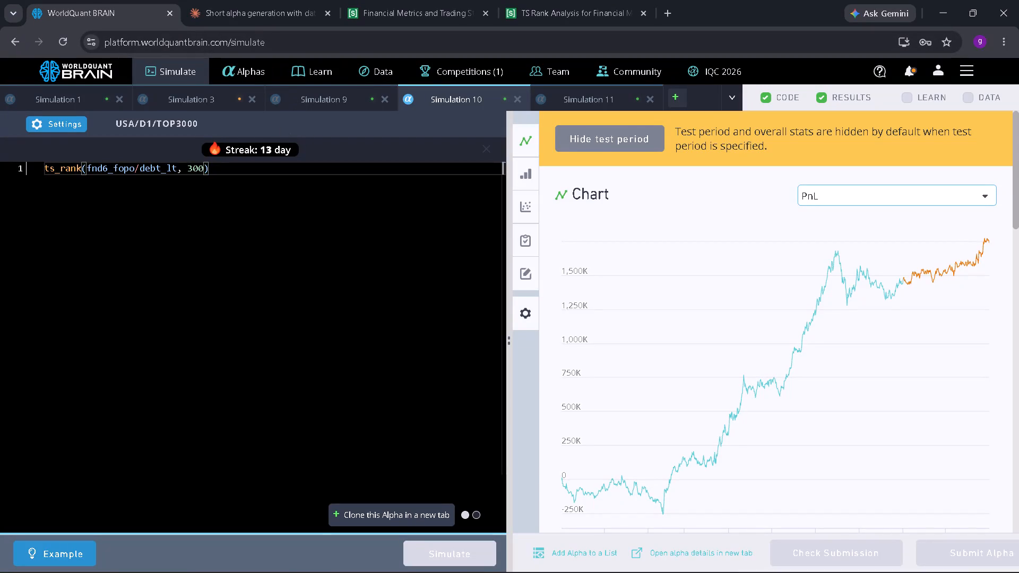
Look over Simulation 9, show the results of the Simulation 3 alpha alongside its code, and expand its failed IS tests.
scroll(273, 220, down, 1)
click(356, 103)
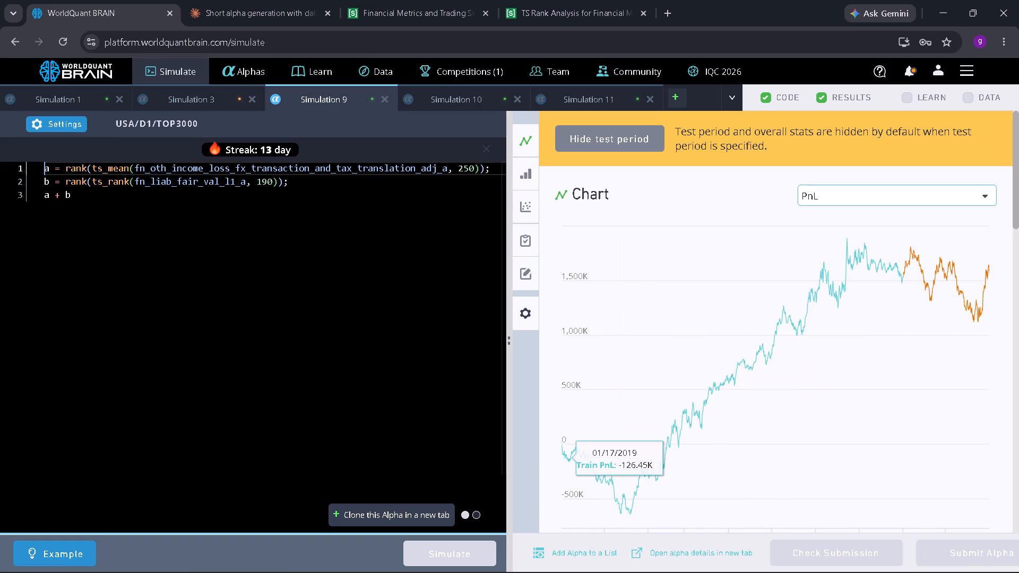
click(206, 97)
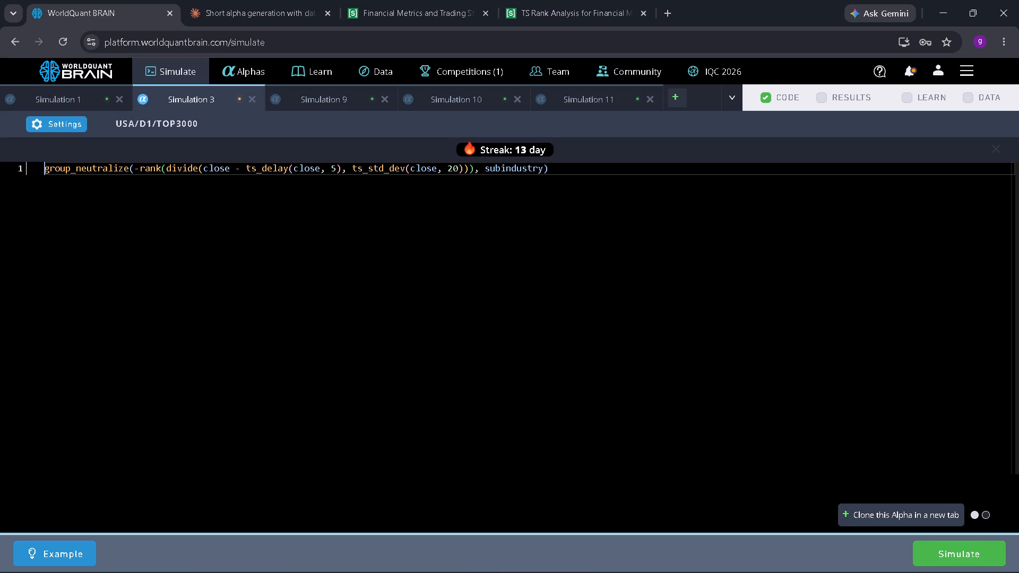
click(819, 99)
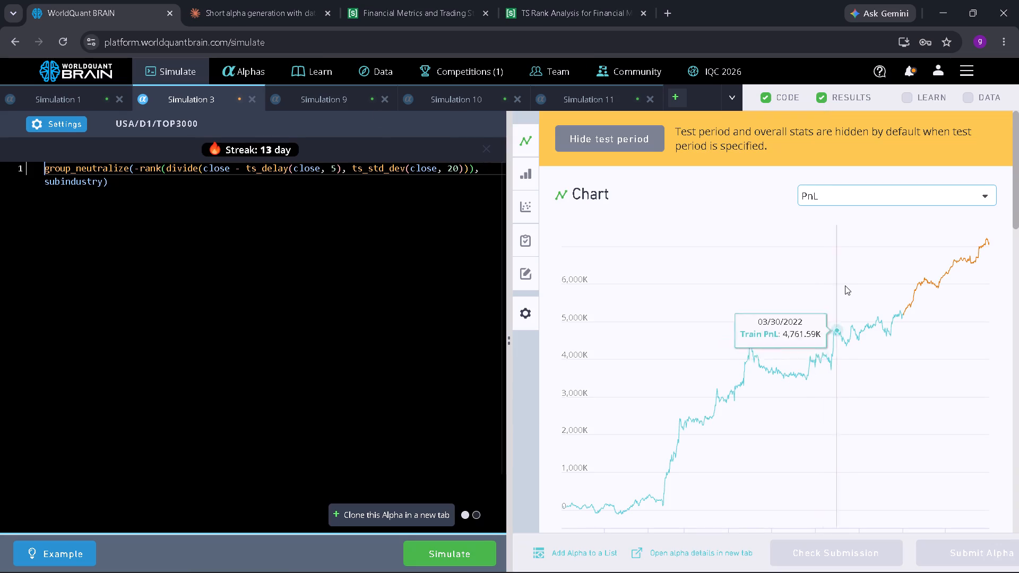
scroll(805, 279, down, 5)
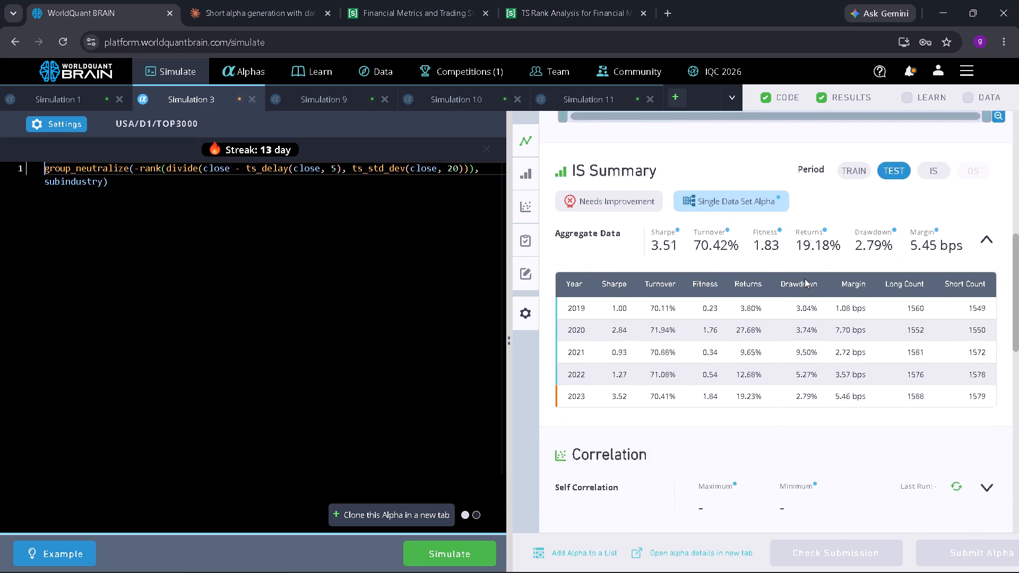
scroll(805, 279, down, 3)
click(794, 287)
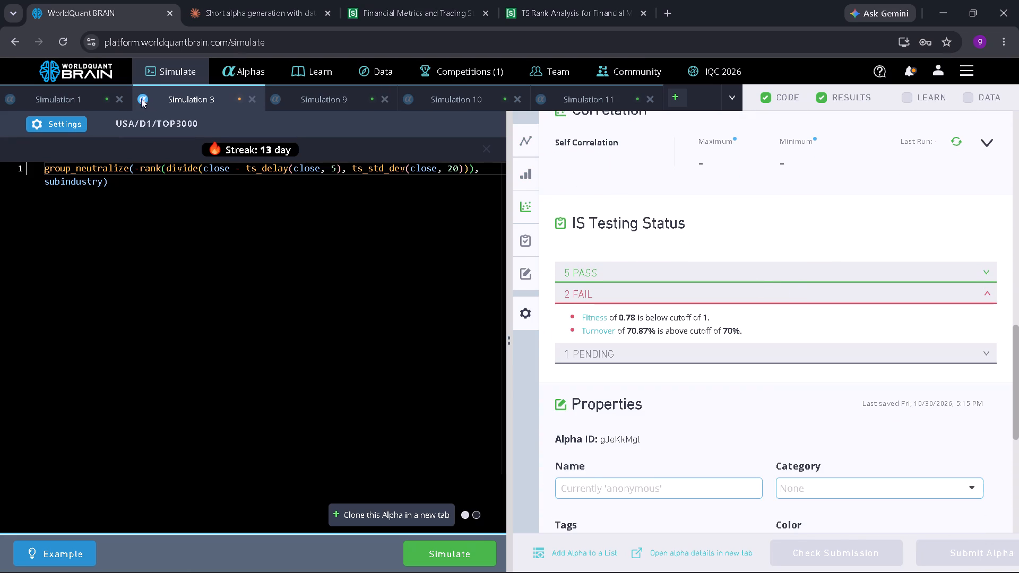
Reveal the test period for the Simulation 1 alpha and expand its failed IS tests.
click(93, 100)
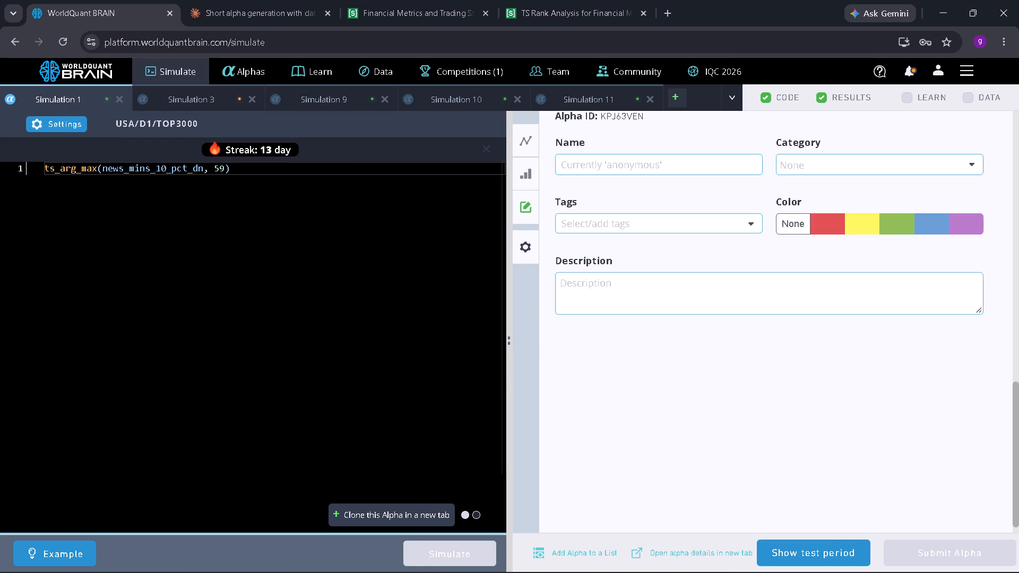
click(810, 550)
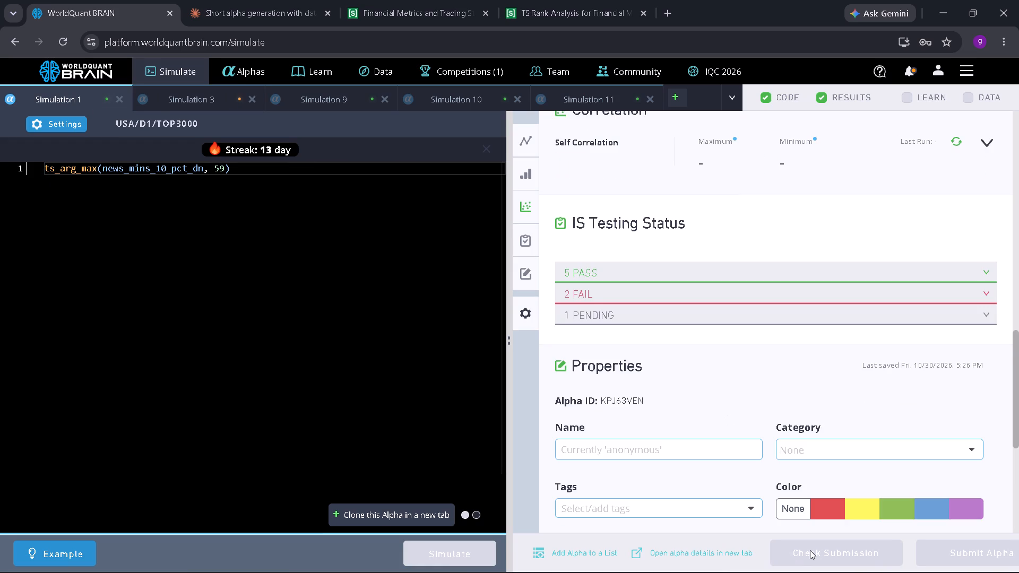
click(738, 293)
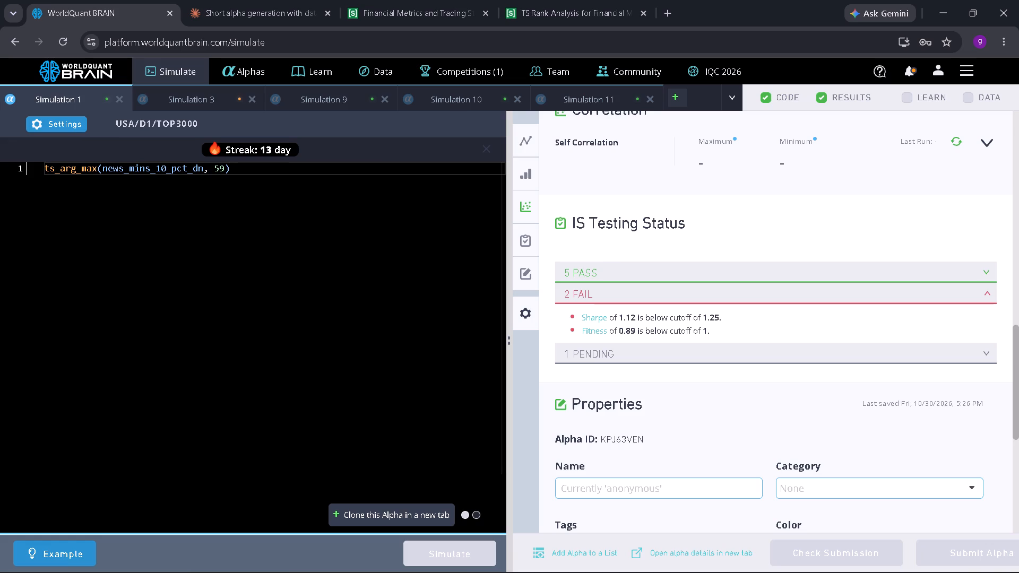
click(462, 0)
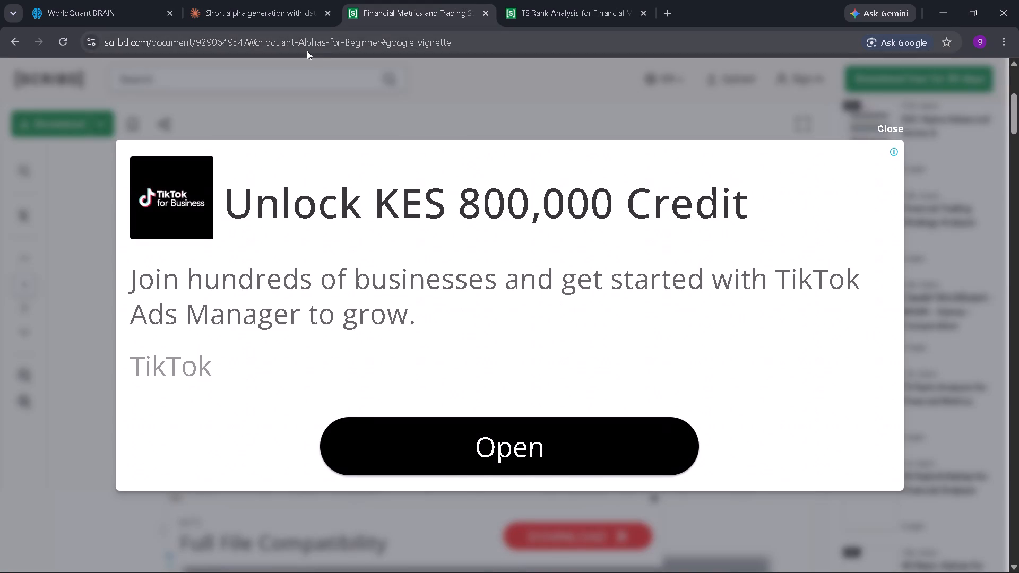
click(375, 41)
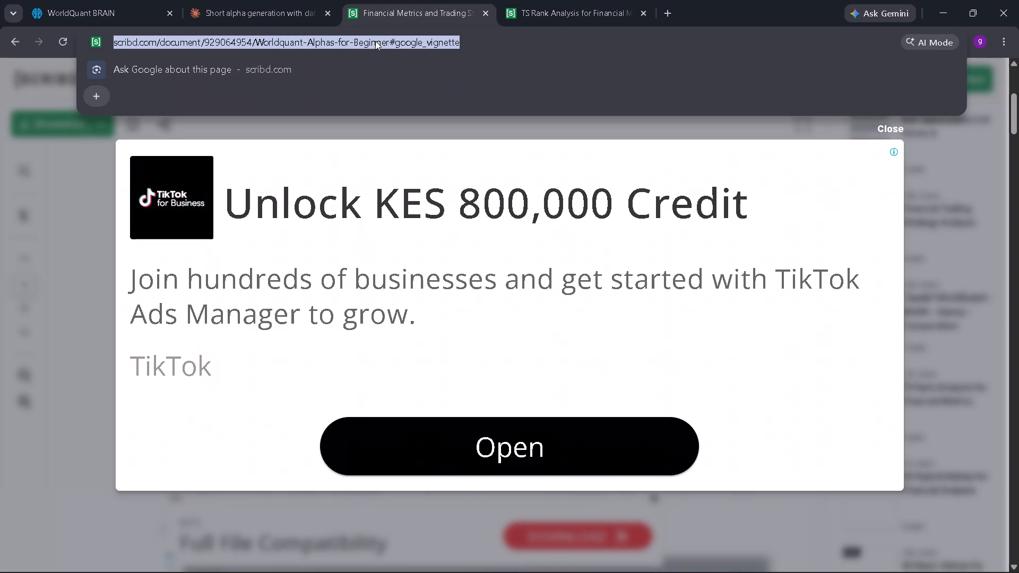
key(BackSpace)
key(Return)
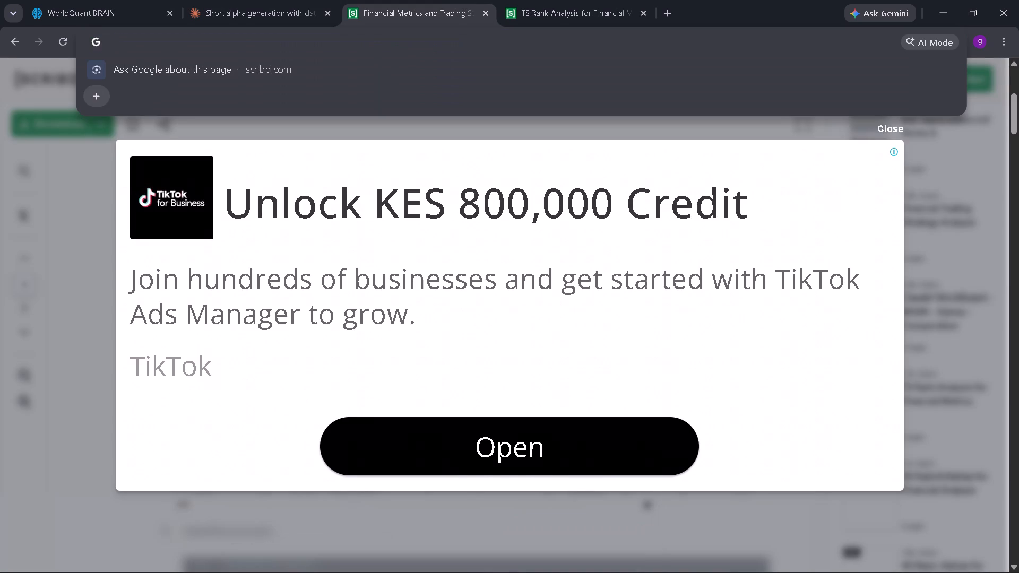
key(Return)
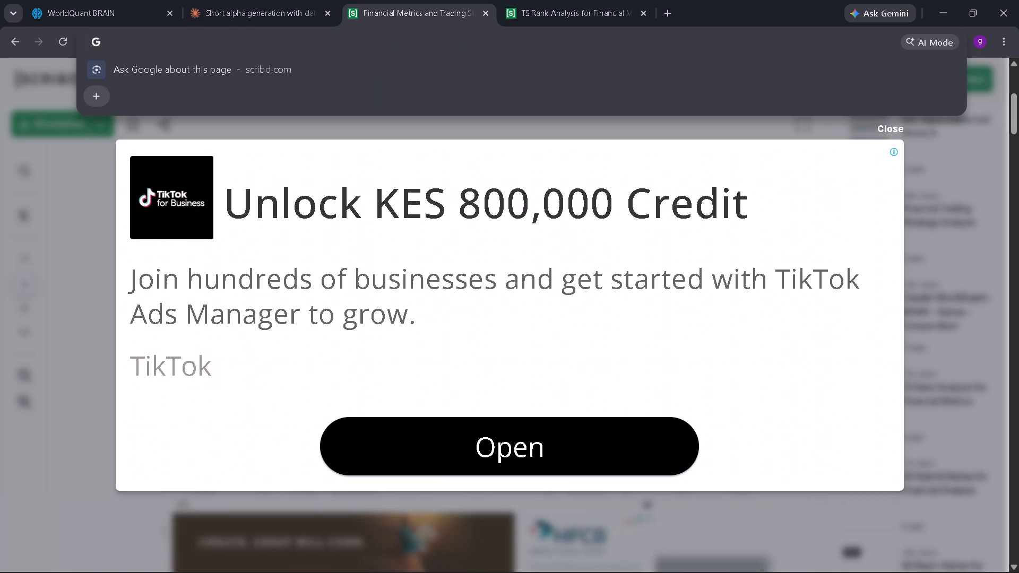
click(106, 94)
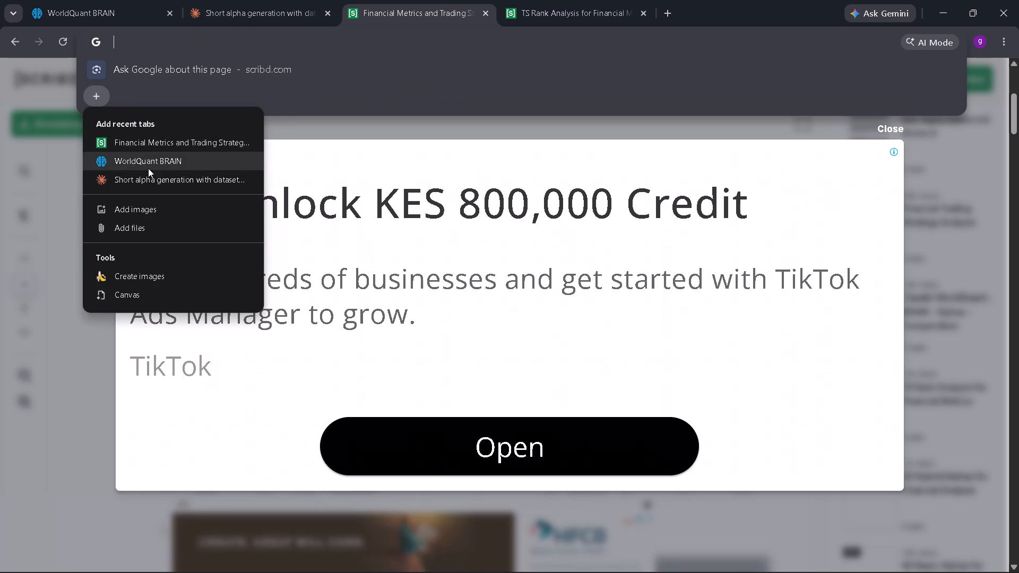
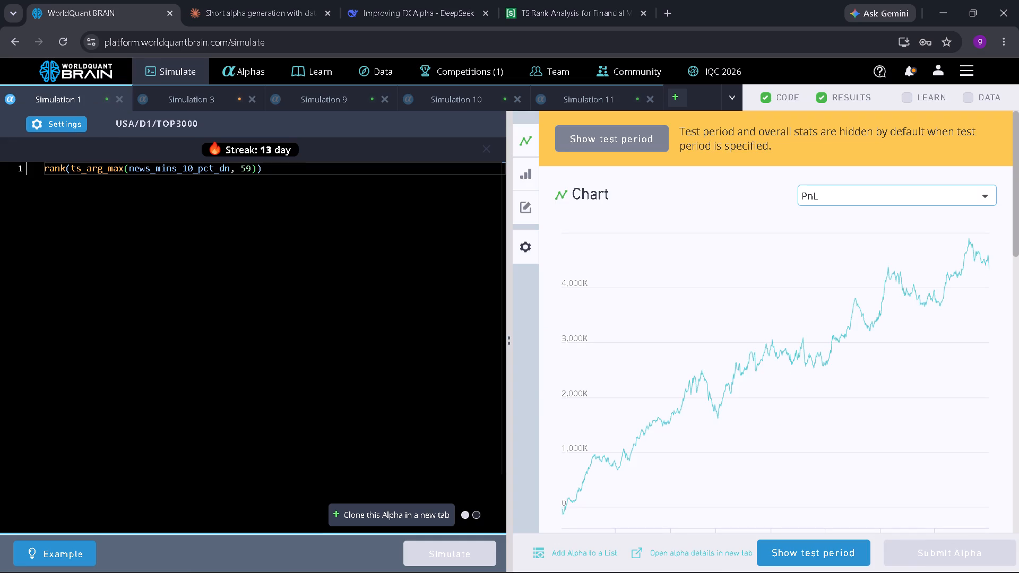
Reveal the test period results for the simulated alpha and expand the failed tests in its IS Testing Status.
click(834, 552)
scroll(735, 387, down, 4)
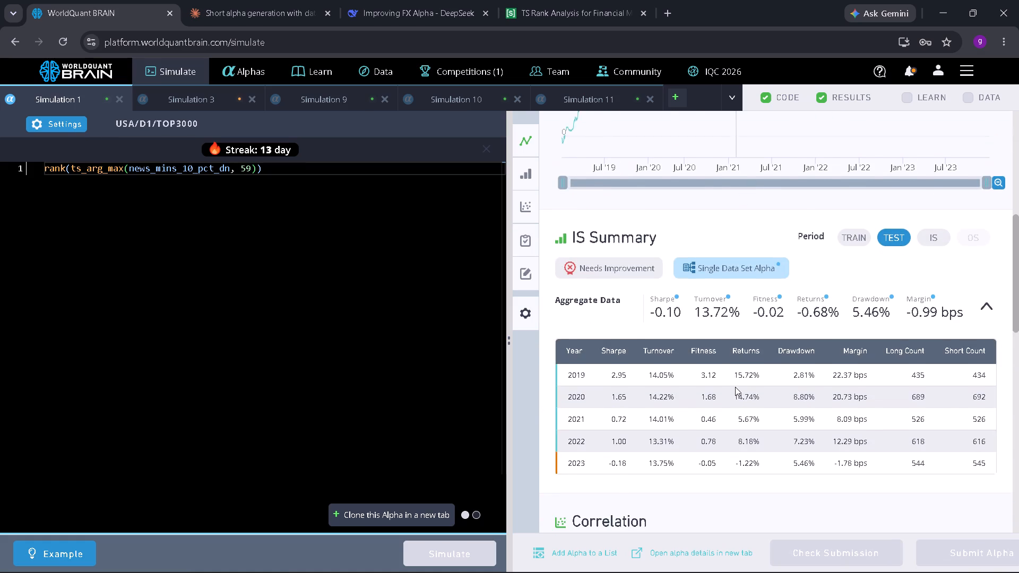
scroll(735, 387, down, 6)
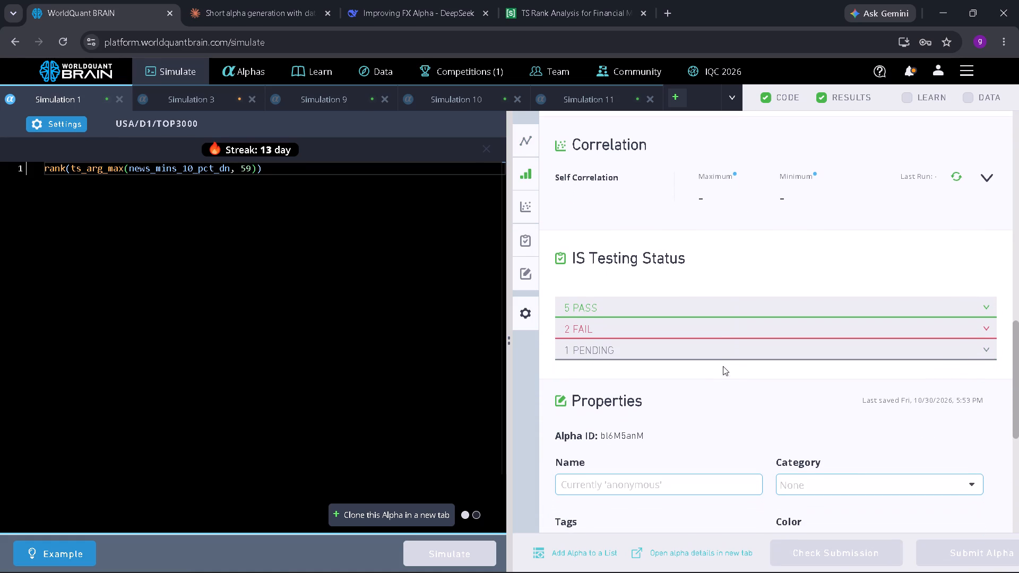
click(685, 324)
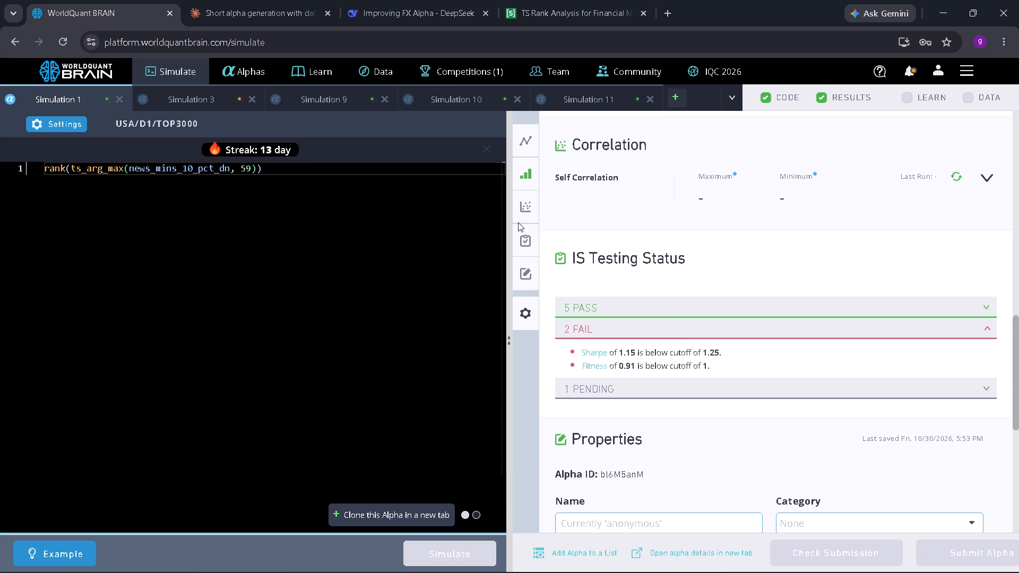
click(59, 126)
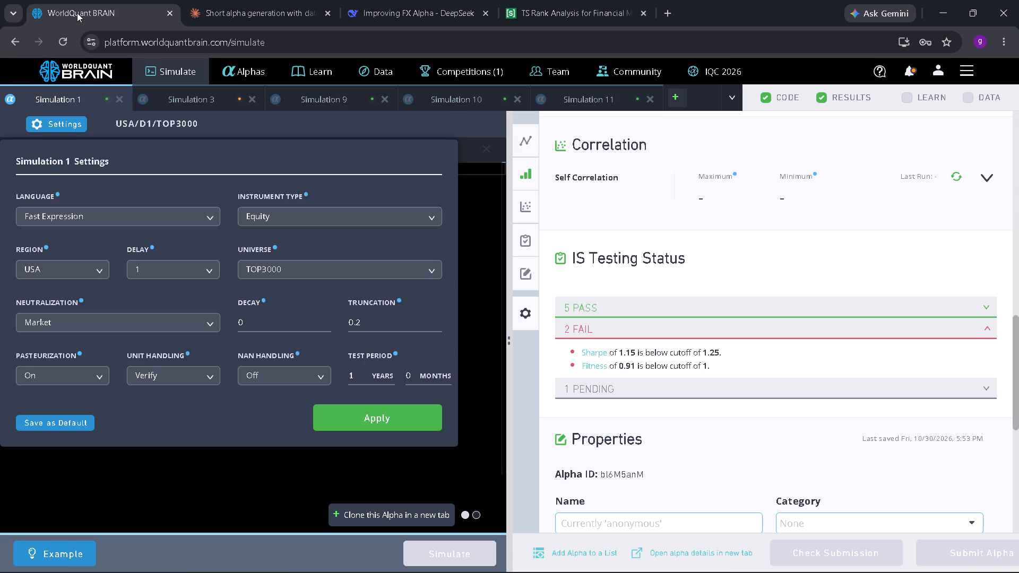
click(356, 413)
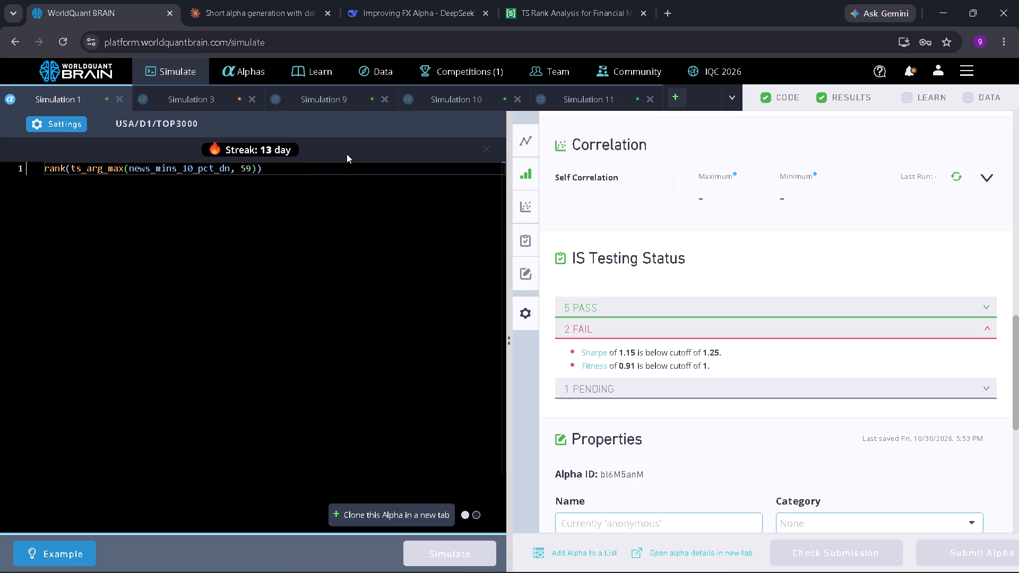
key(Print)
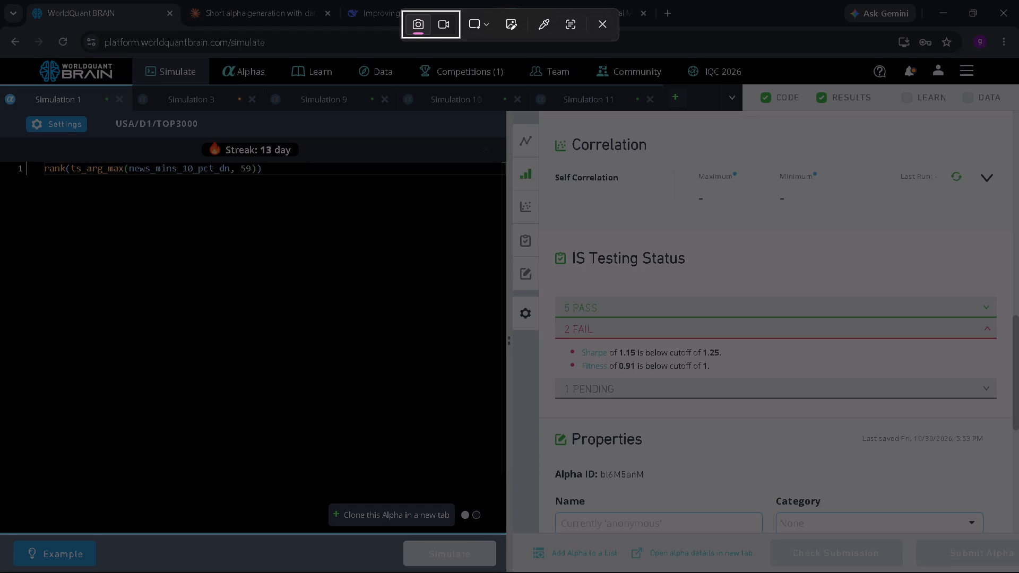
drag(0, 117, 144, 158)
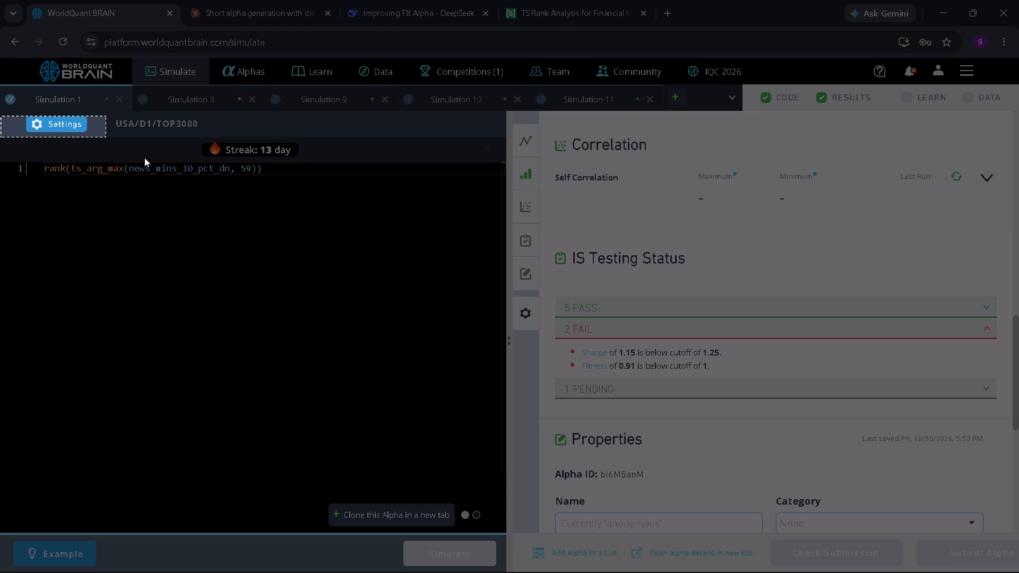
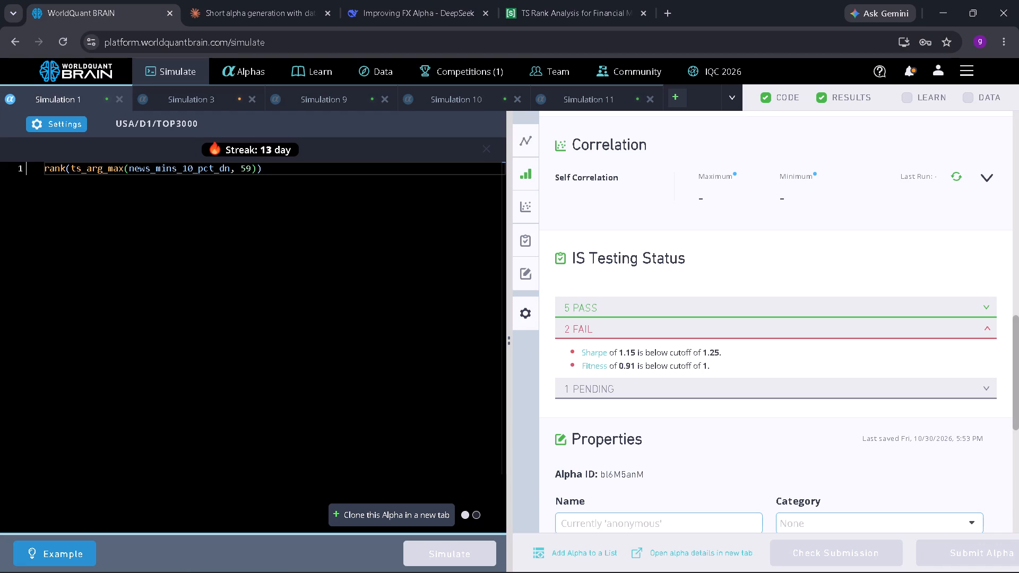
click(201, 275)
key(ctrl+a)
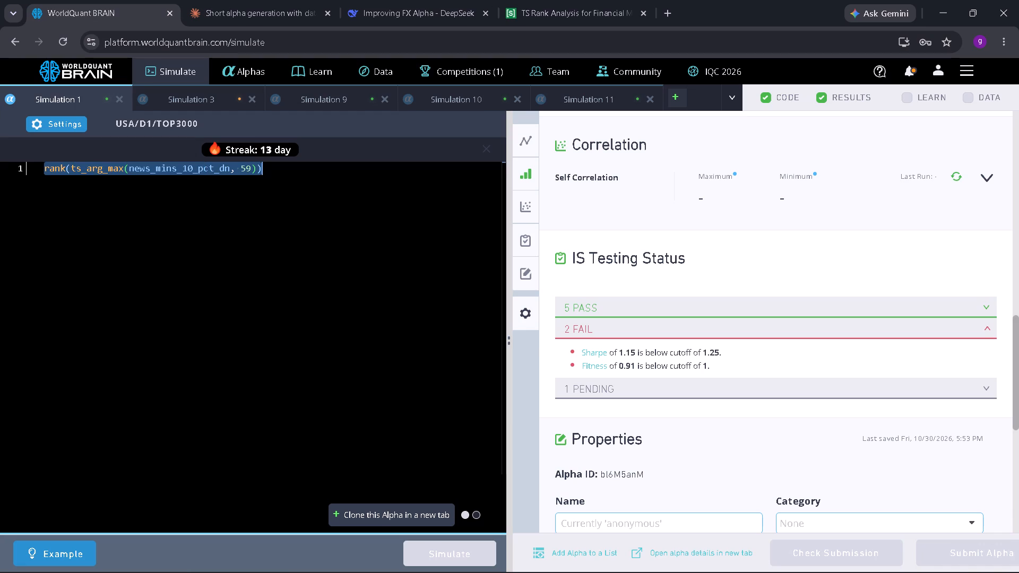
key(ctrl+v)
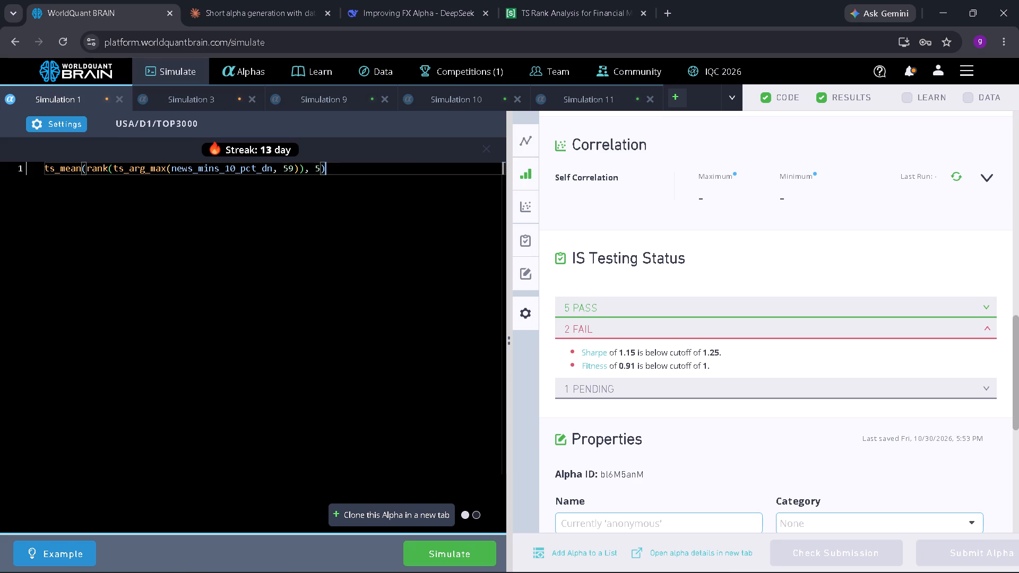
click(454, 555)
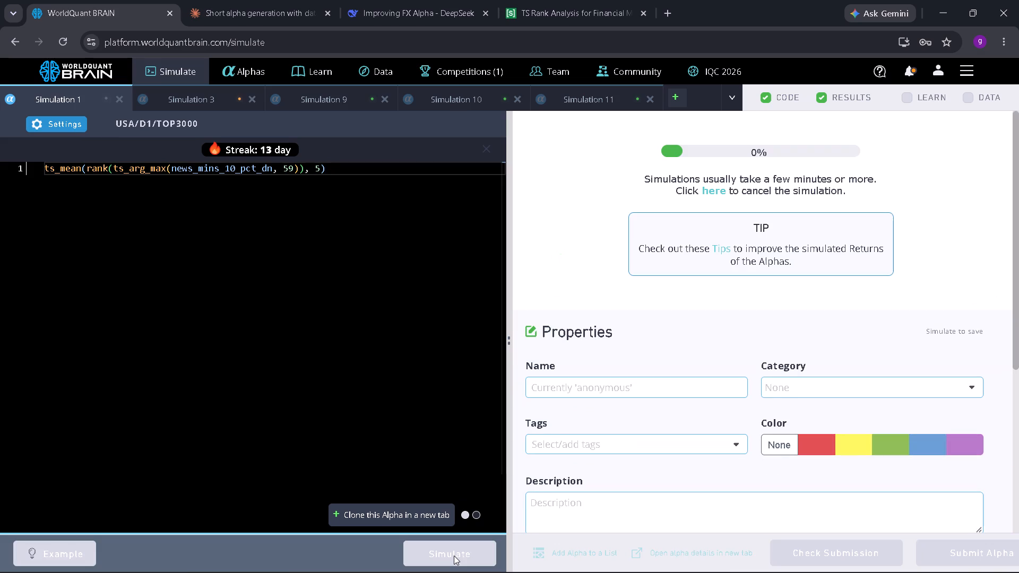
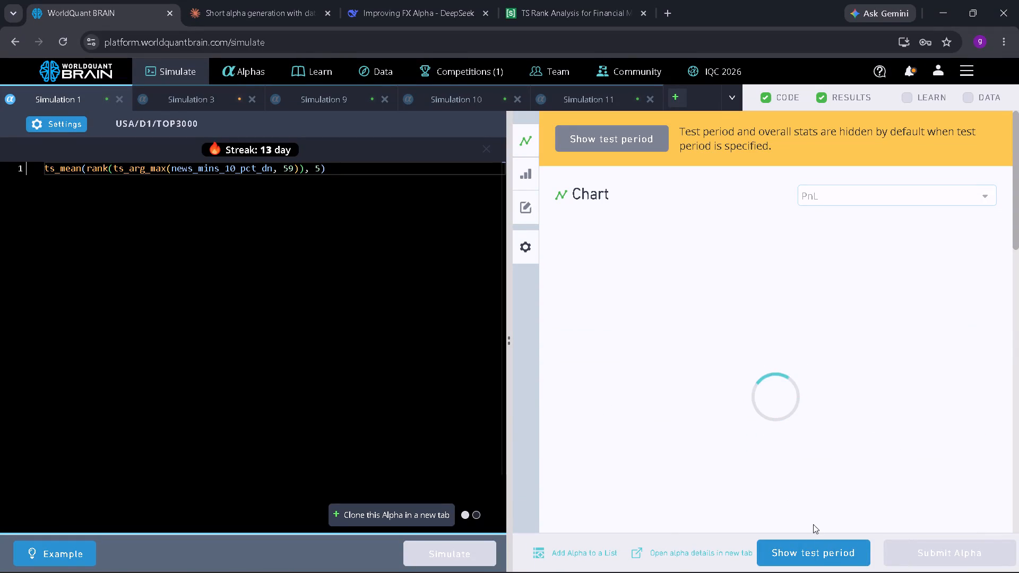
Show the test period for the Simulation 1 results and expand the failed checks under IS Testing Status.
click(821, 550)
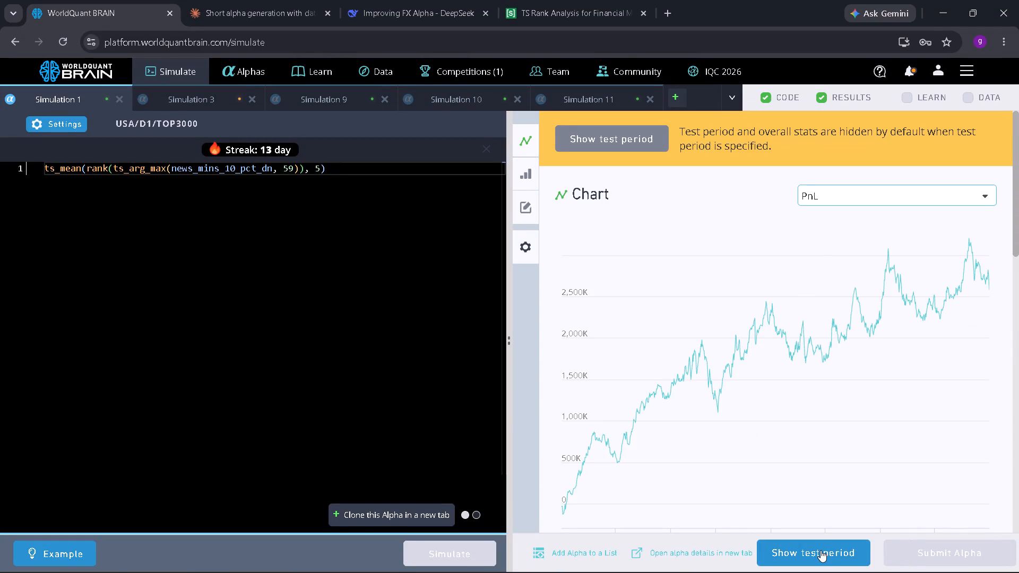
scroll(773, 418, down, 5)
scroll(773, 418, left, 2)
scroll(773, 418, down, 2)
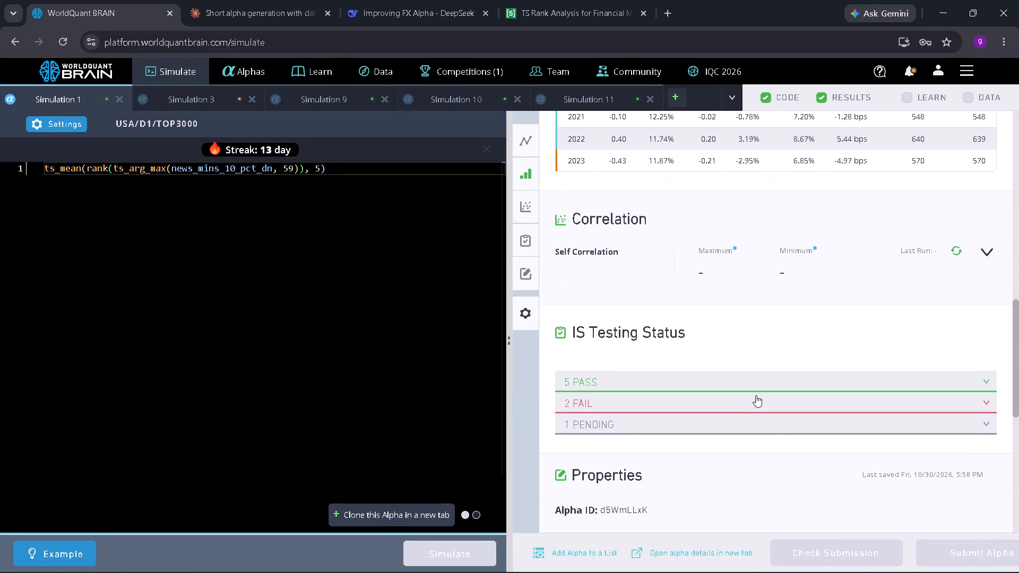
click(756, 396)
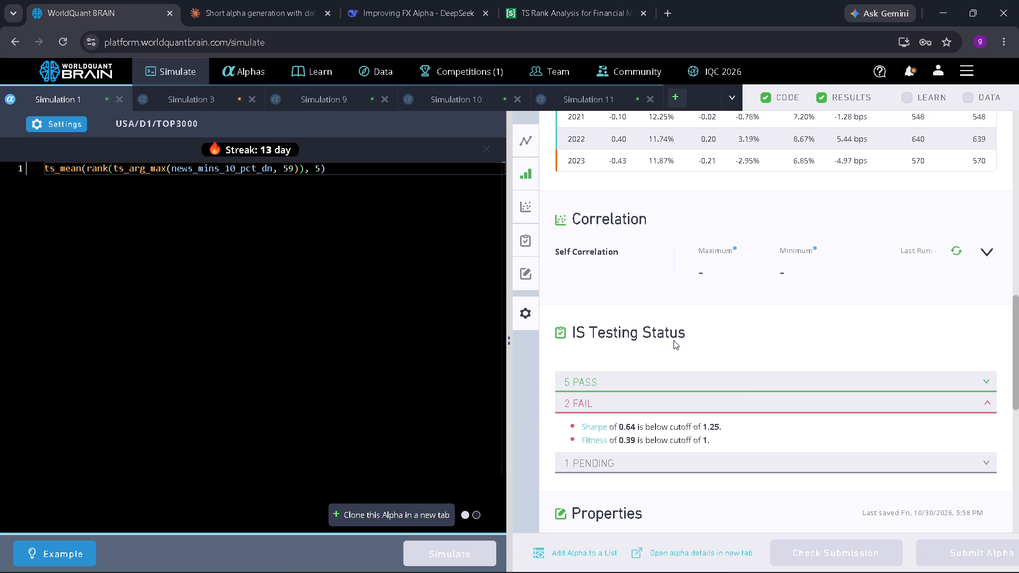
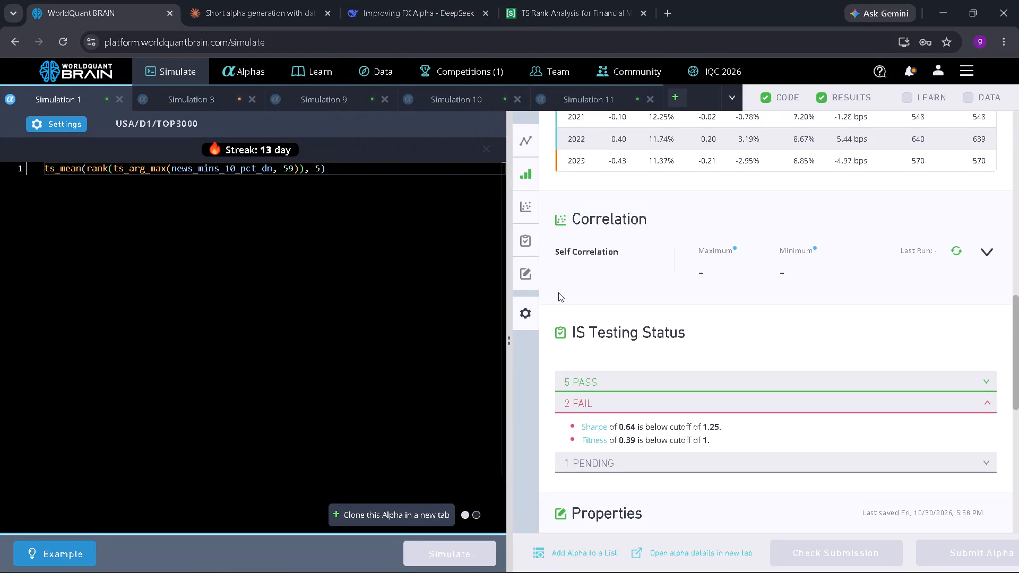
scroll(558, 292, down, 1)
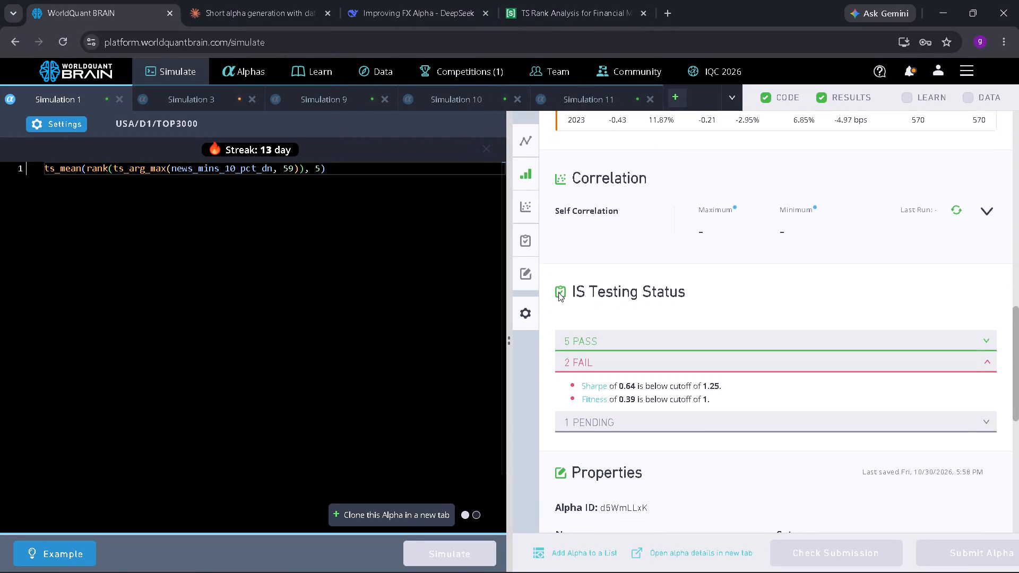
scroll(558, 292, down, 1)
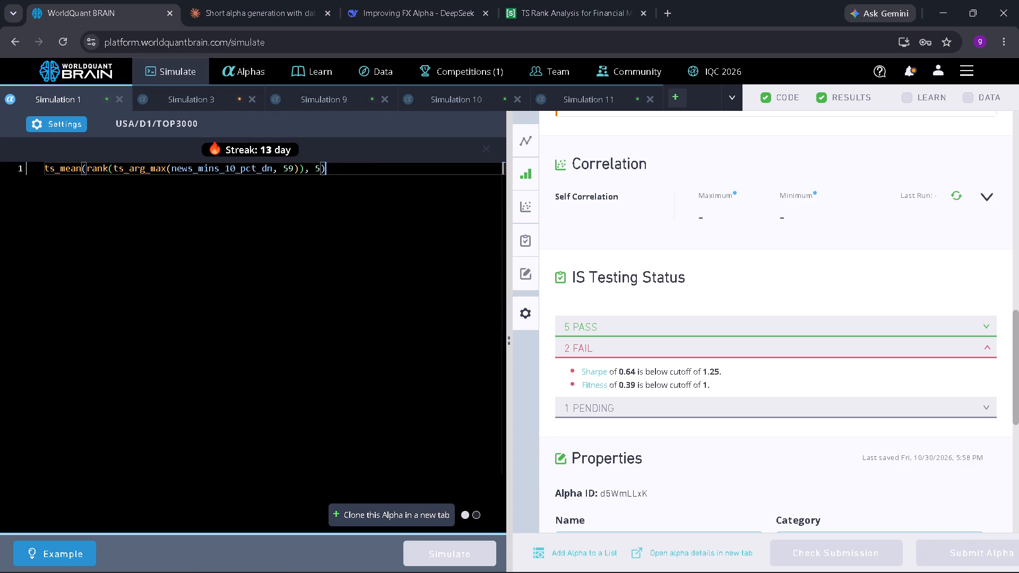
key(ctrl+a)
key(ctrl+v)
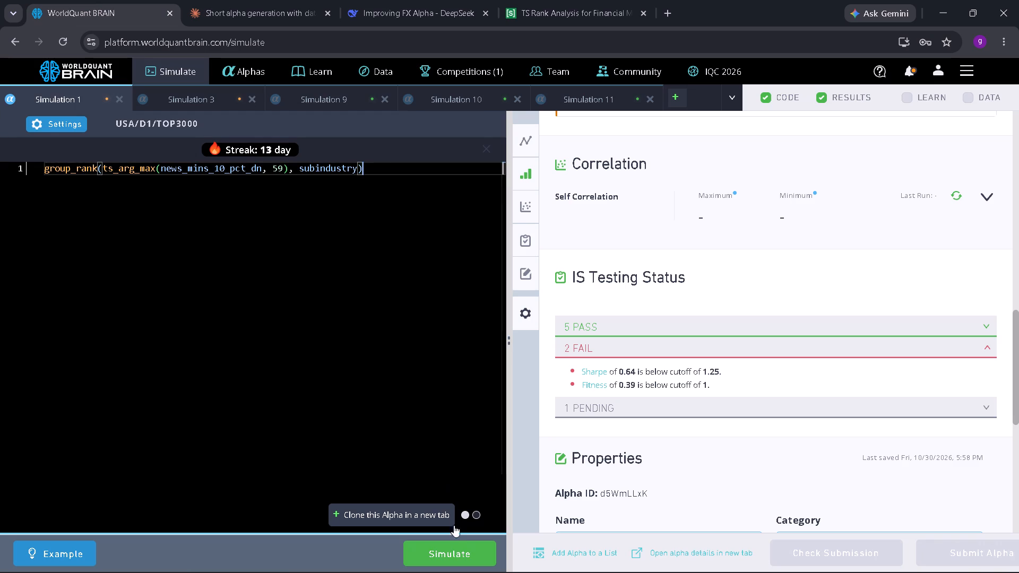
click(451, 547)
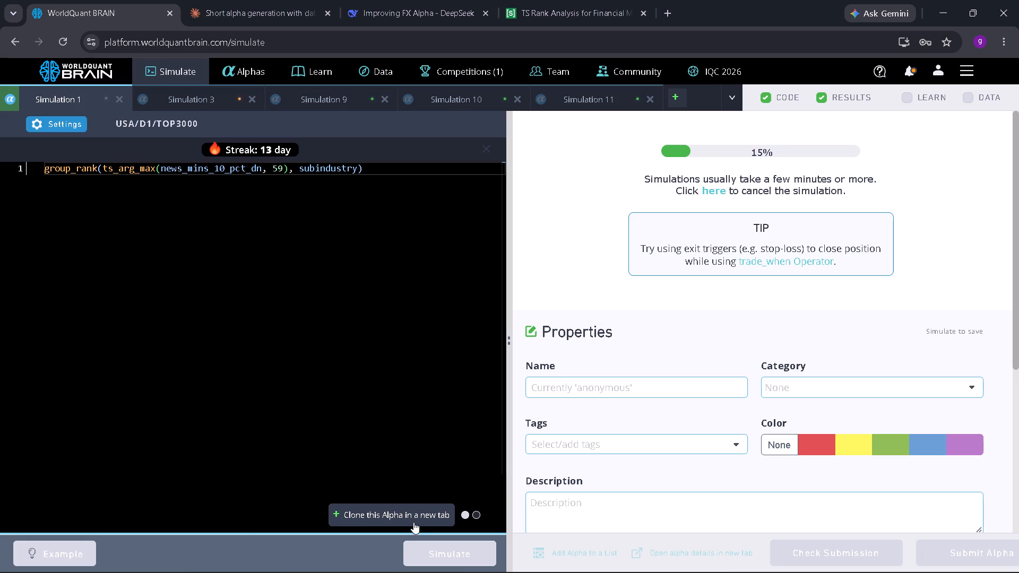
click(393, 374)
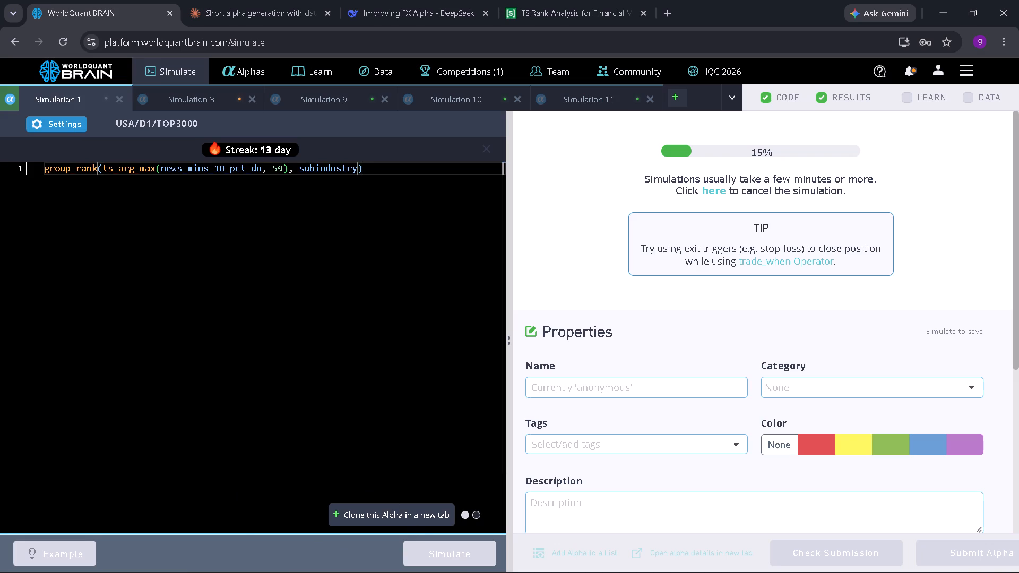
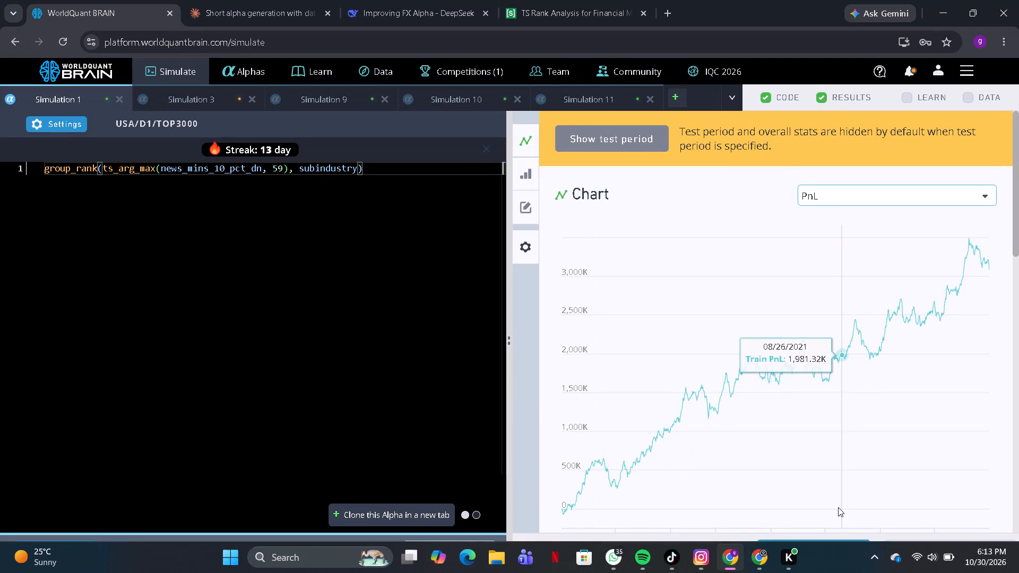
Run the submission check on the Simulation 1 group_rank alpha.
click(841, 549)
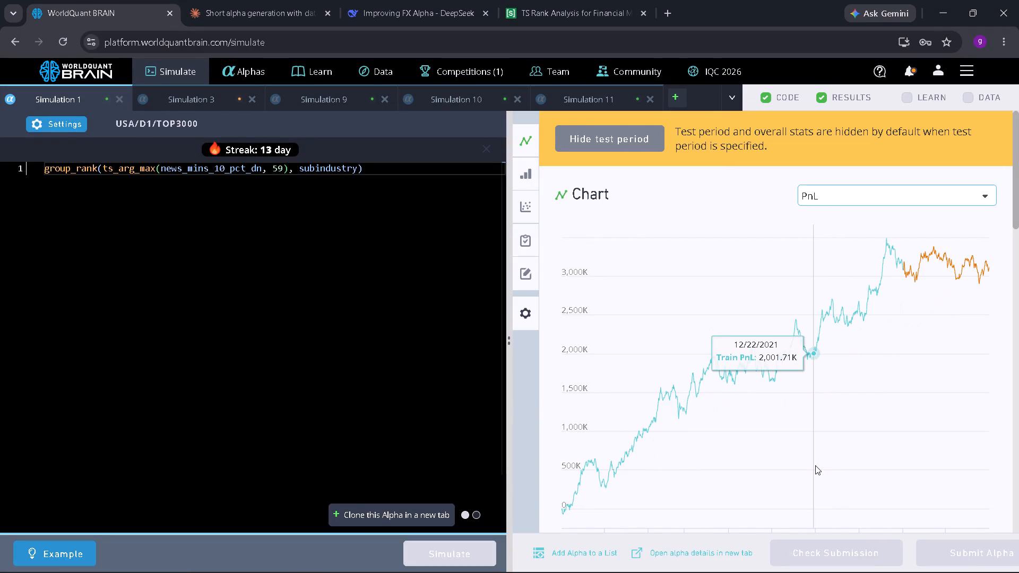
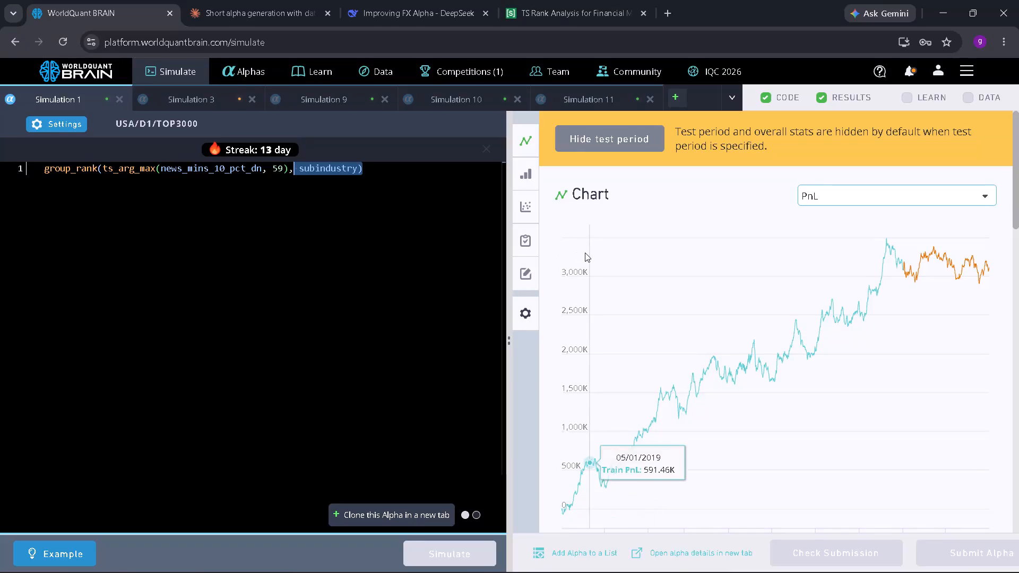
scroll(585, 253, down, 7)
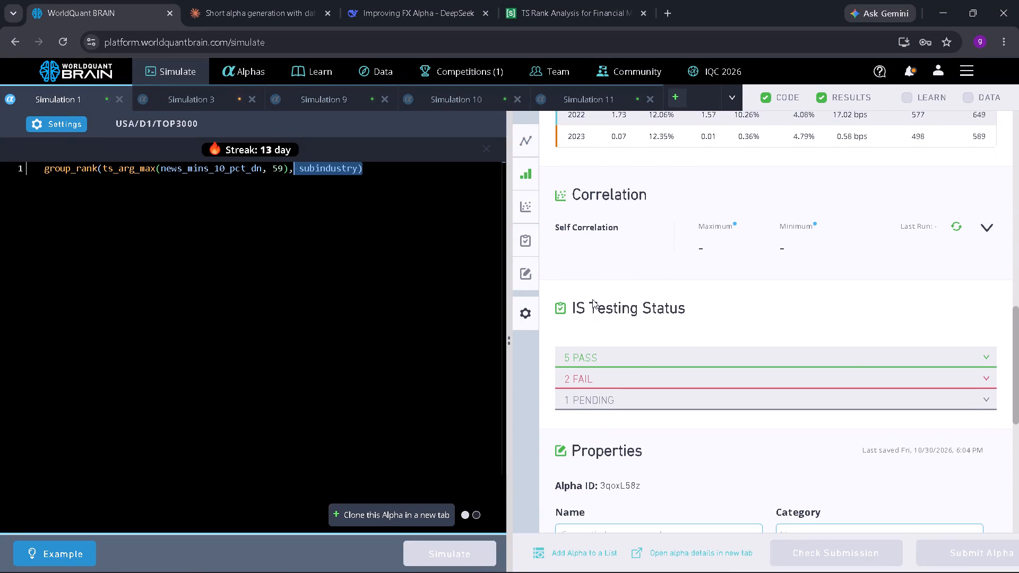
click(604, 377)
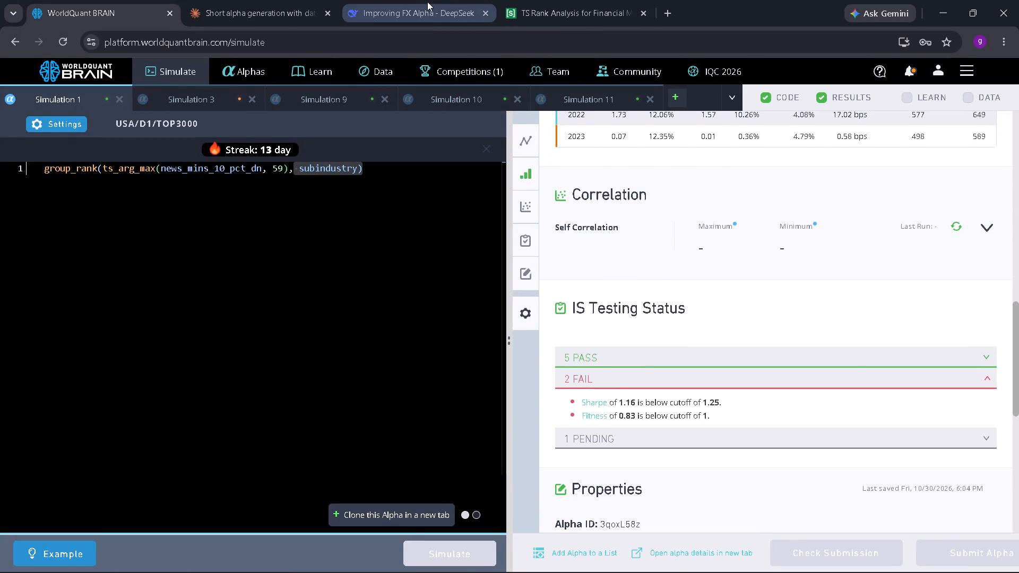
key(Print)
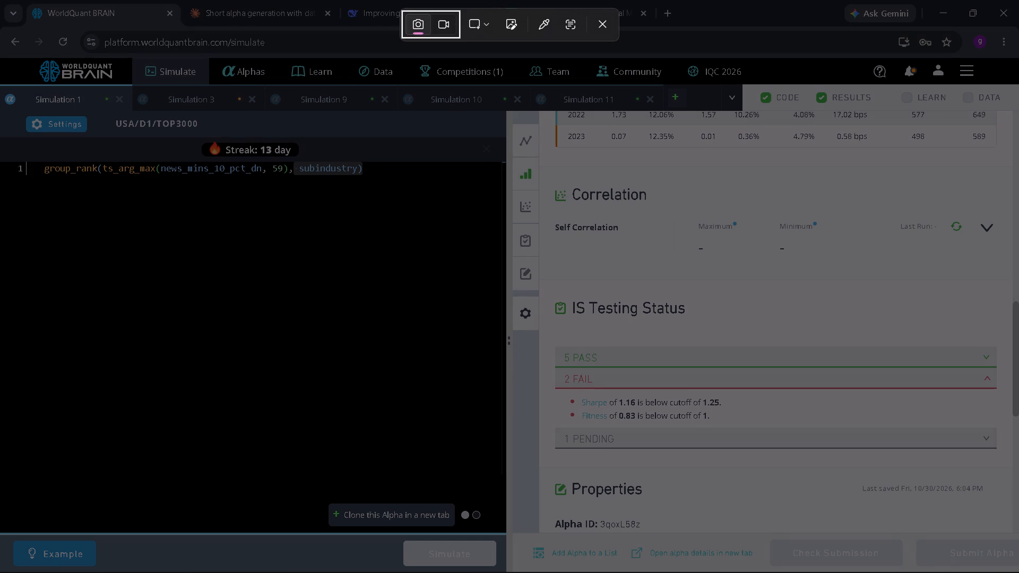
drag(0, 145, 943, 435)
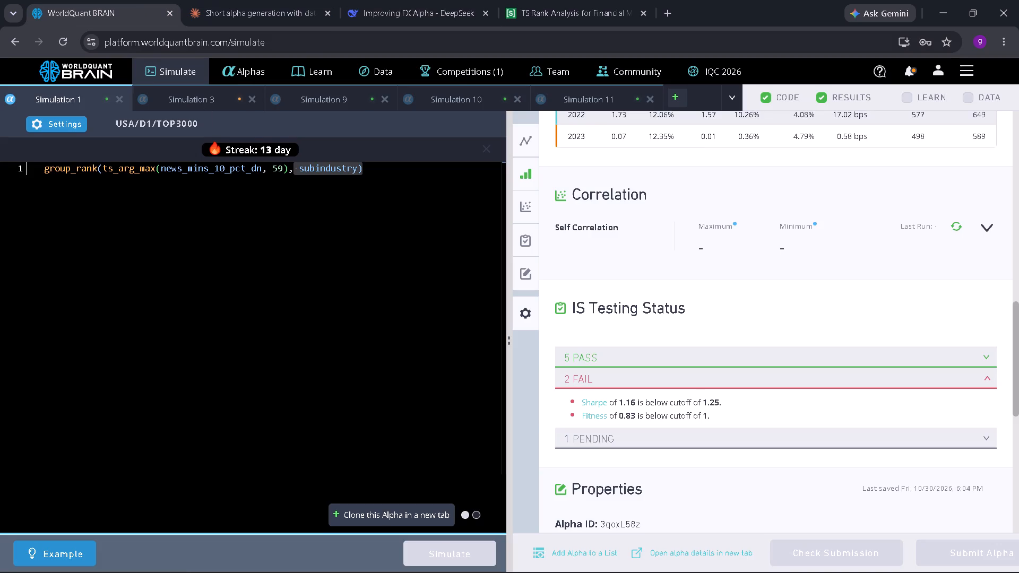
click(375, 183)
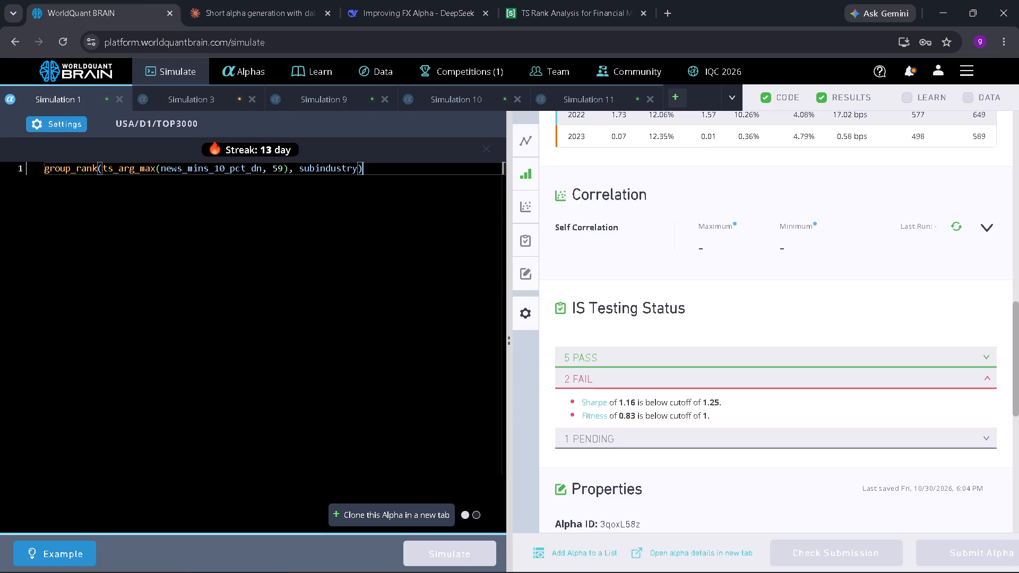
key(ctrl+a)
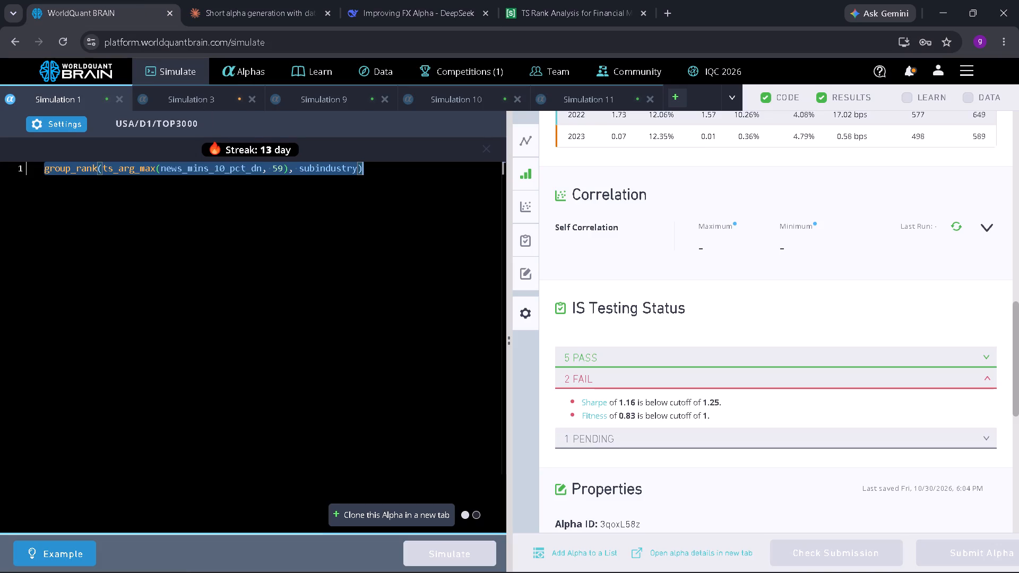
key(ctrl+v)
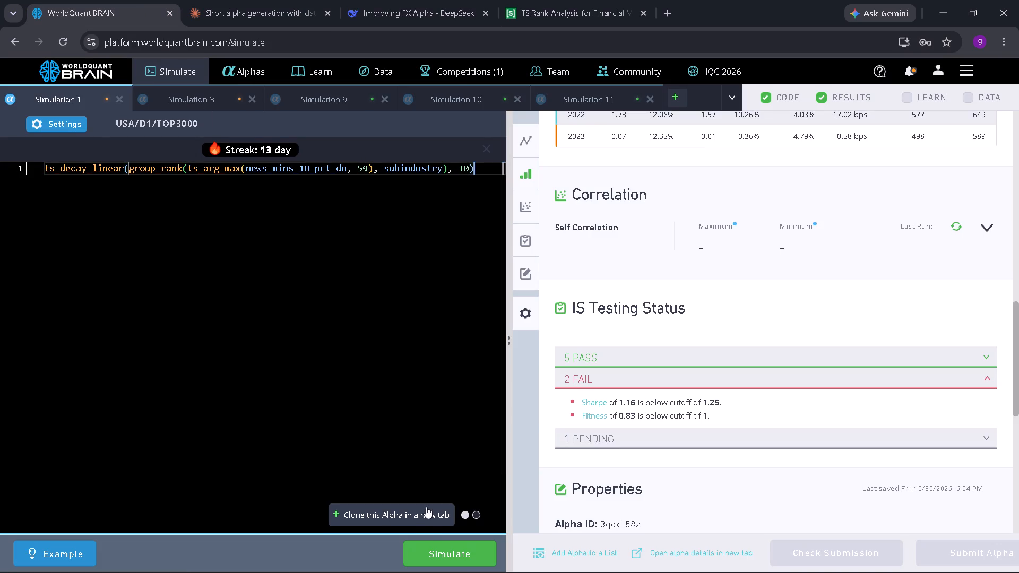
Simulate the ts_decay_linear alpha in Simulation 1 and show its test period results.
click(434, 545)
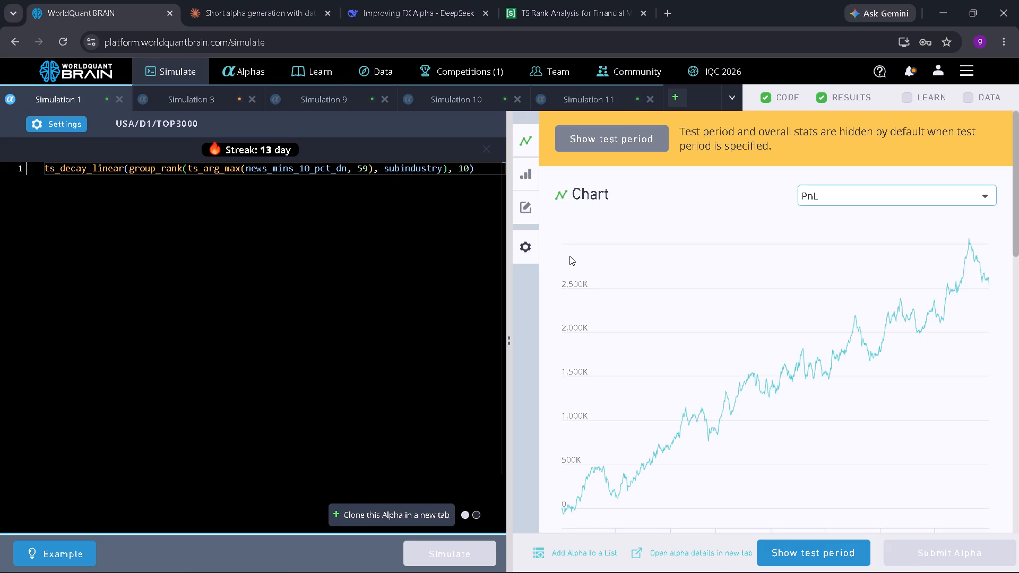
click(783, 557)
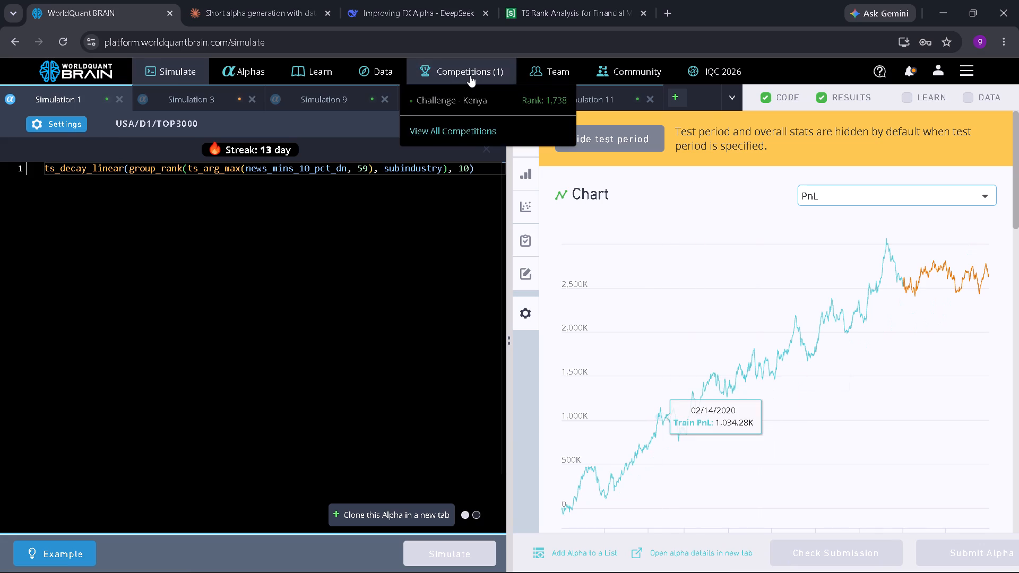
Set the truncation to 0.09 in the Simulation 1 settings and rerun the ts_decay_linear simulation.
click(49, 119)
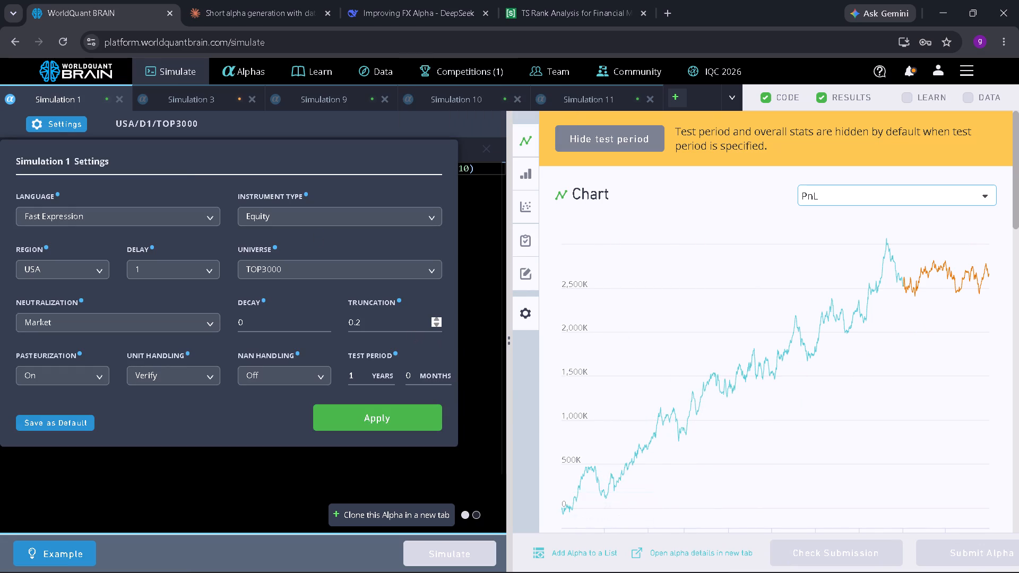
double_click(434, 322)
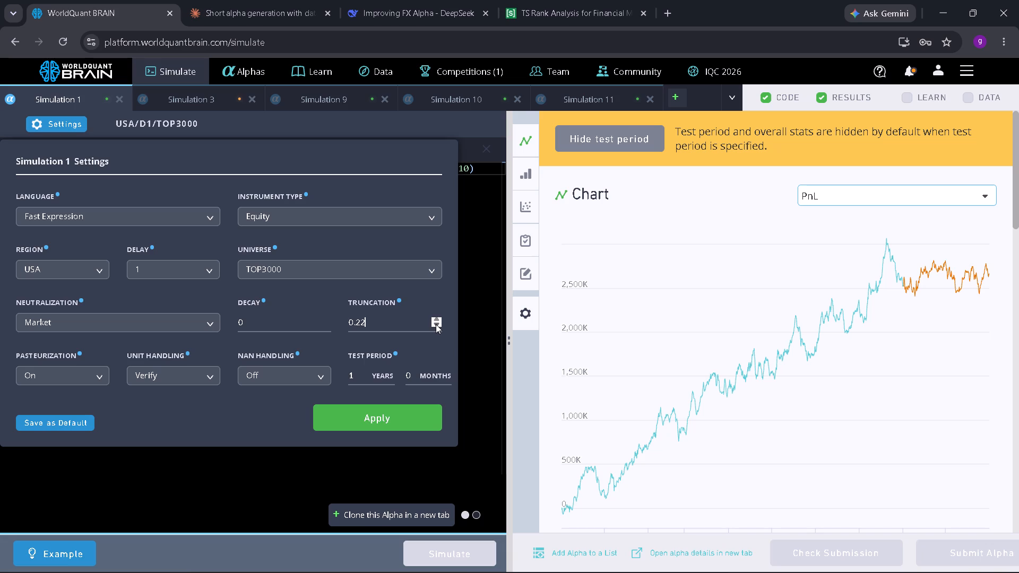
triple_click(436, 324)
double_click(436, 324)
triple_click(436, 324)
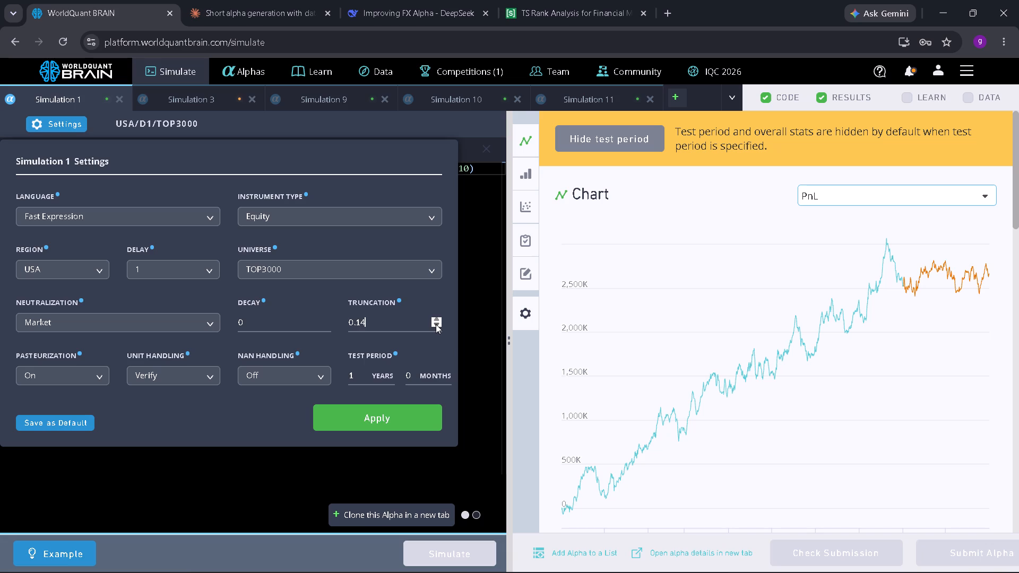
click(436, 324)
click(436, 324)
double_click(436, 324)
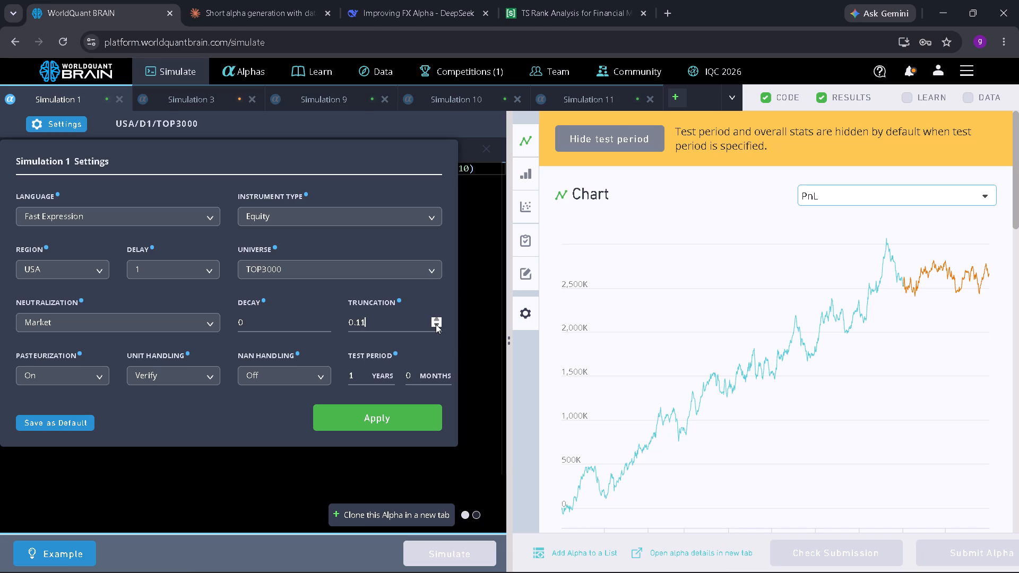
click(436, 324)
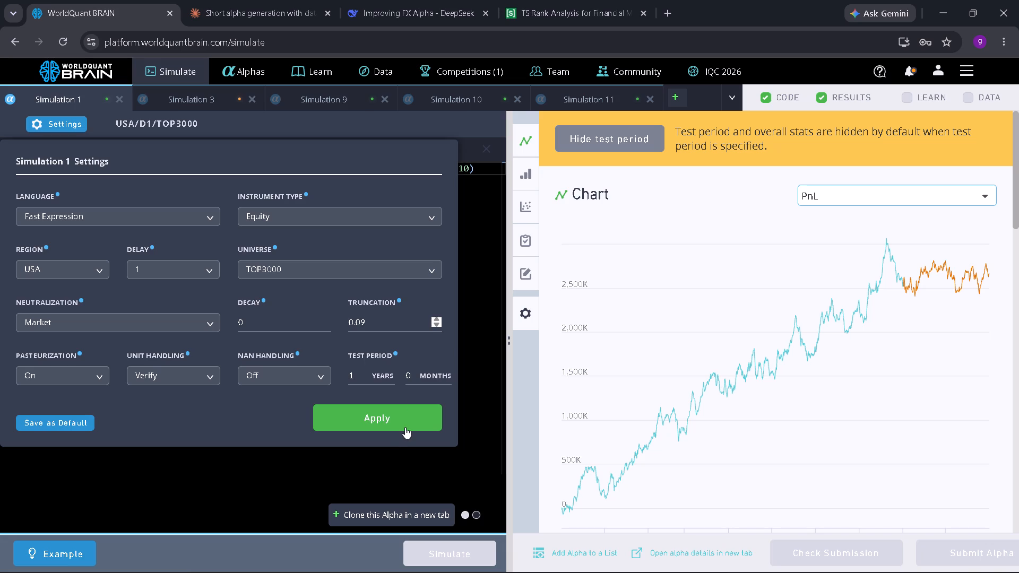
click(405, 424)
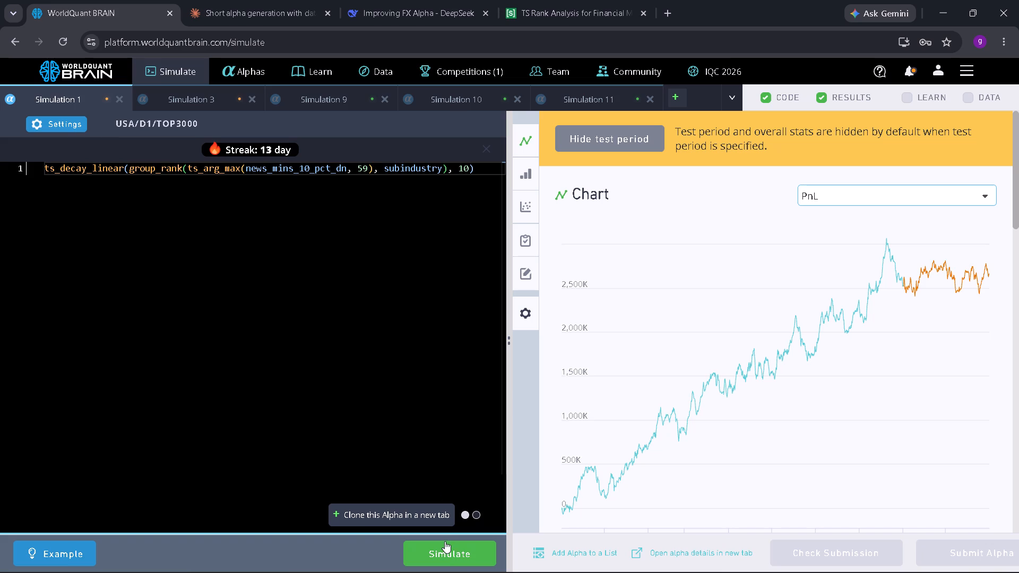
click(445, 550)
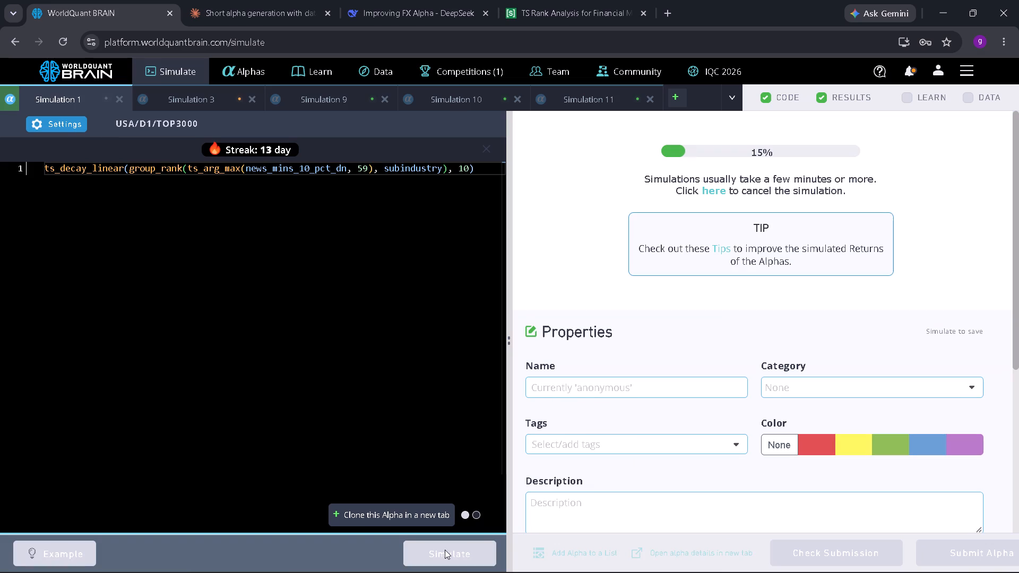
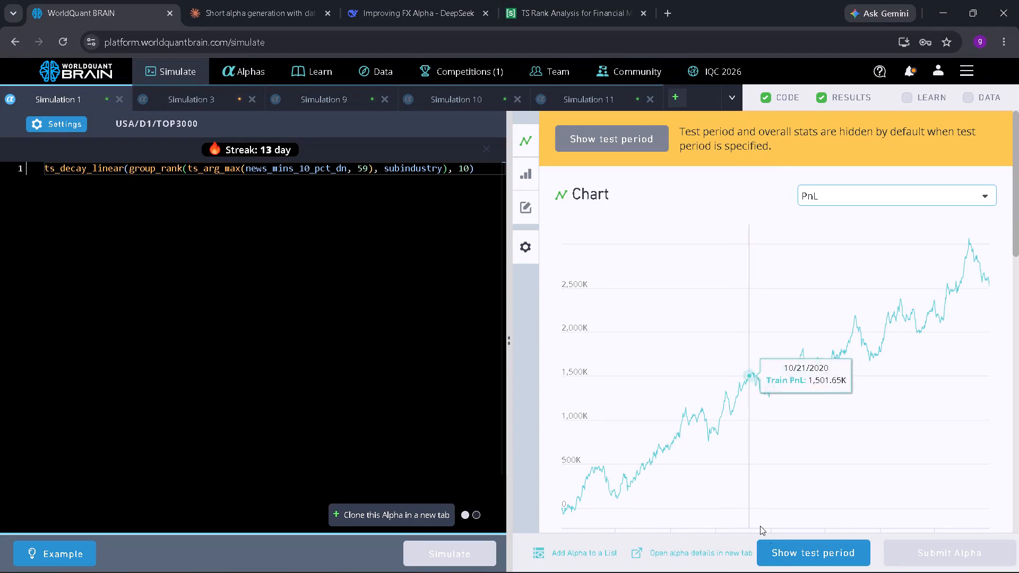
Show the test period results of the rerun ts_decay_linear simulation and expand the failed checks under IS Testing Status.
click(782, 551)
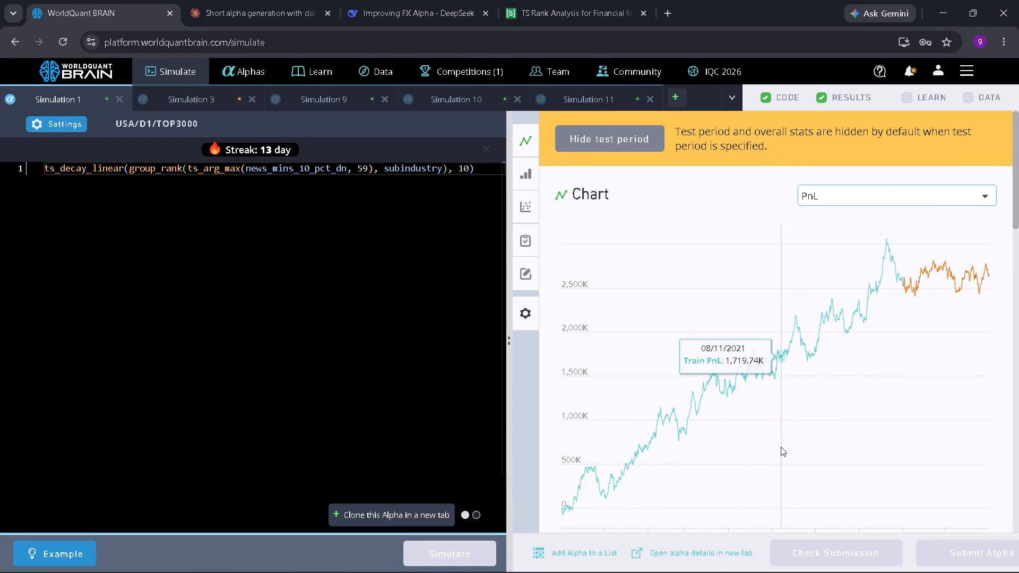
scroll(781, 447, down, 7)
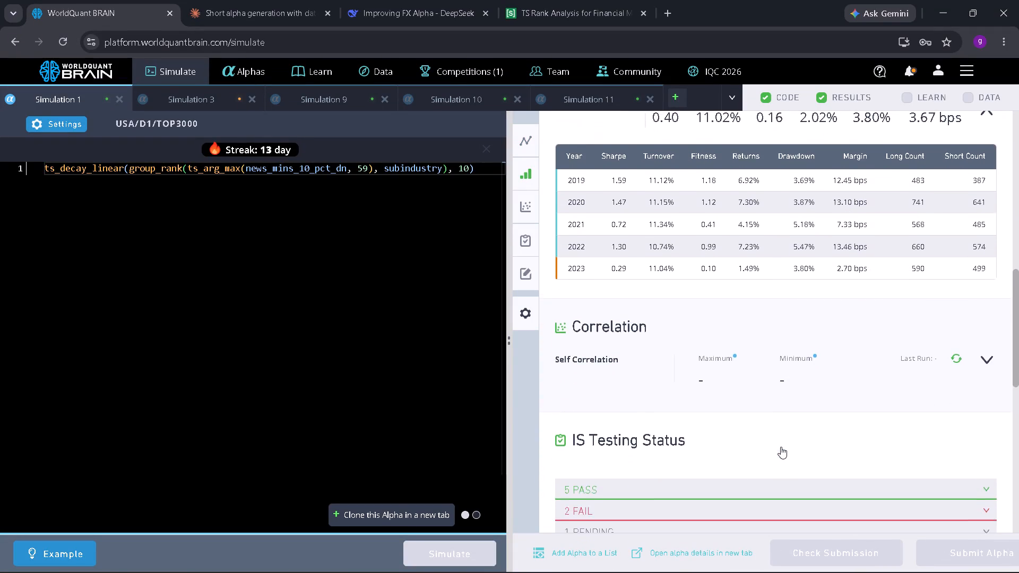
scroll(781, 447, down, 1)
click(786, 432)
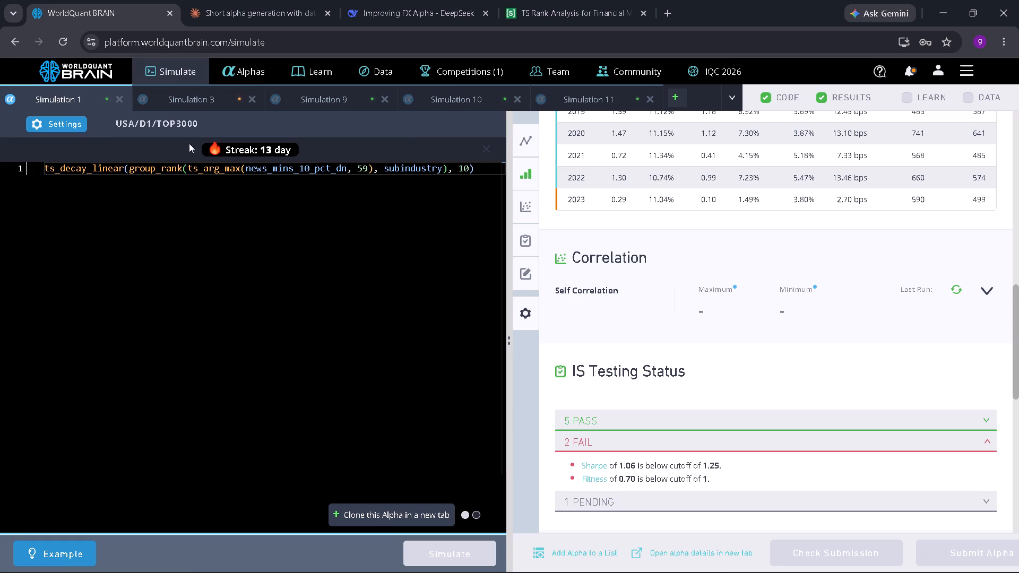
Set the truncation to 0.35 in the Simulation 1 settings and rerun the ts_decay_linear simulation.
click(75, 125)
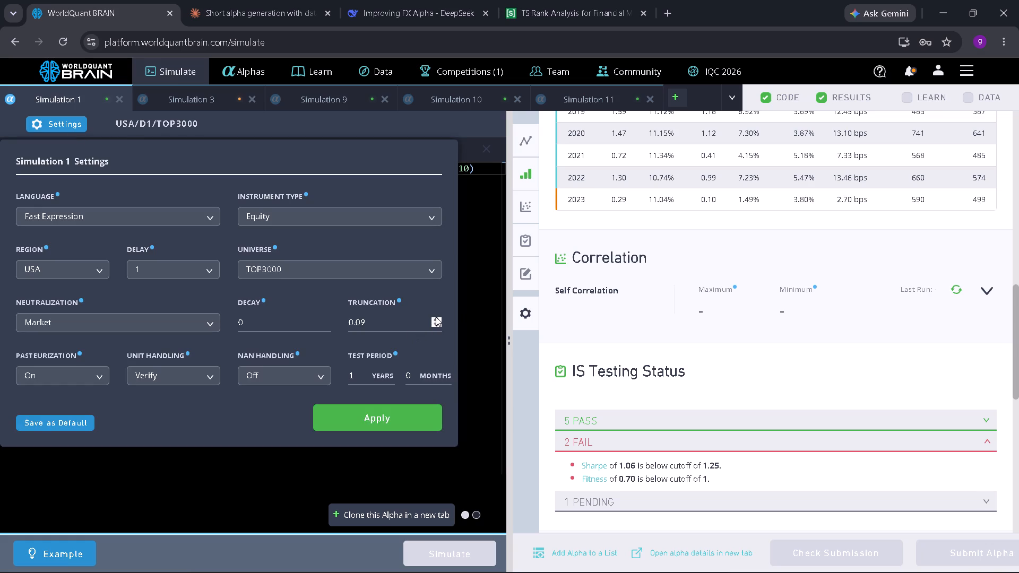
triple_click(436, 317)
triple_click(436, 317)
triple_click(436, 317)
triple_click(436, 317)
triple_click(436, 317)
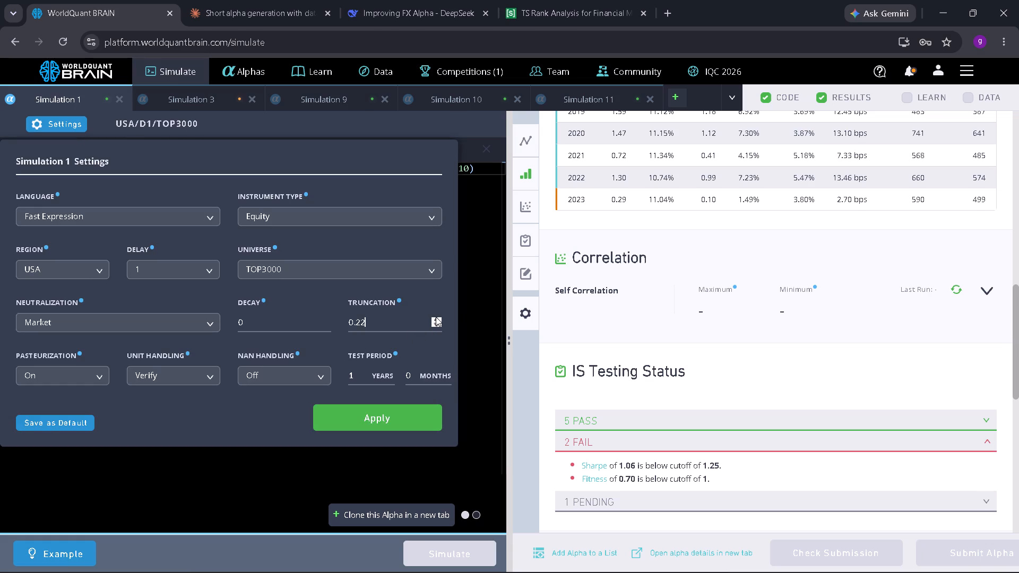
triple_click(436, 317)
triple_click(436, 317)
triple_click(436, 317)
double_click(436, 317)
click(416, 413)
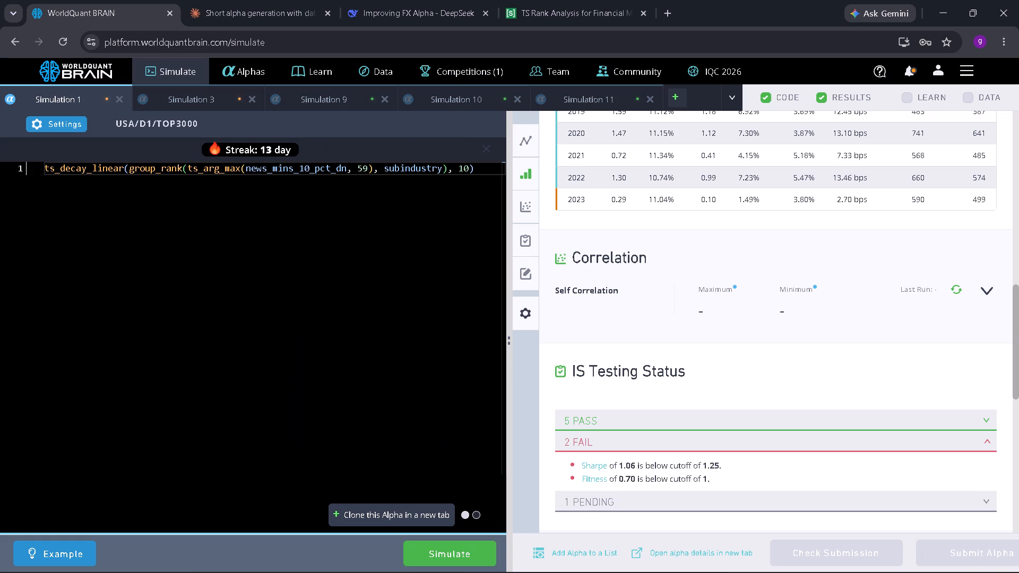
click(480, 553)
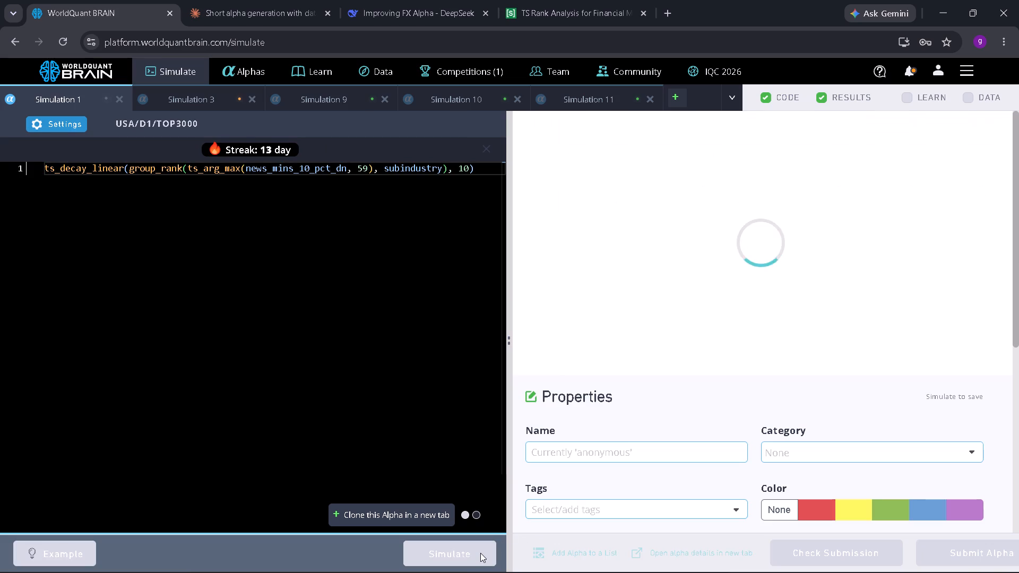
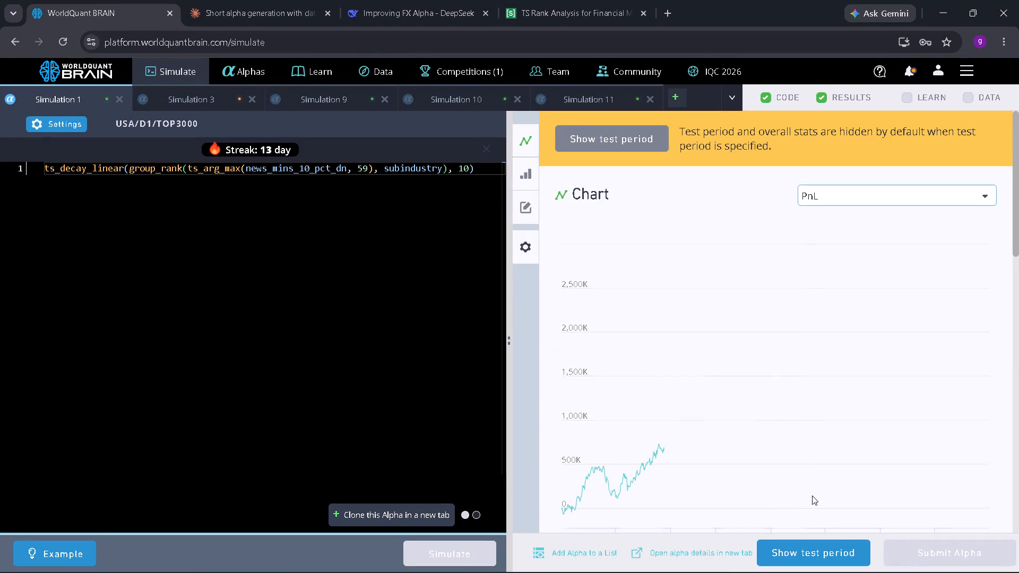
Show the test period results of the rerun Simulation 1 alpha and expand the failed checks under IS Testing Status.
click(839, 548)
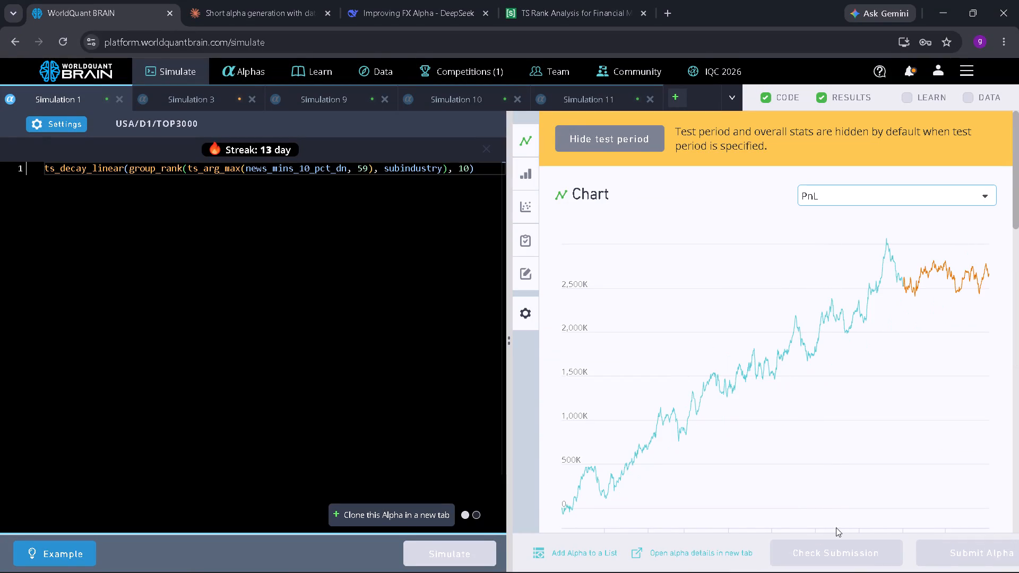
scroll(836, 436, down, 4)
scroll(863, 317, down, 4)
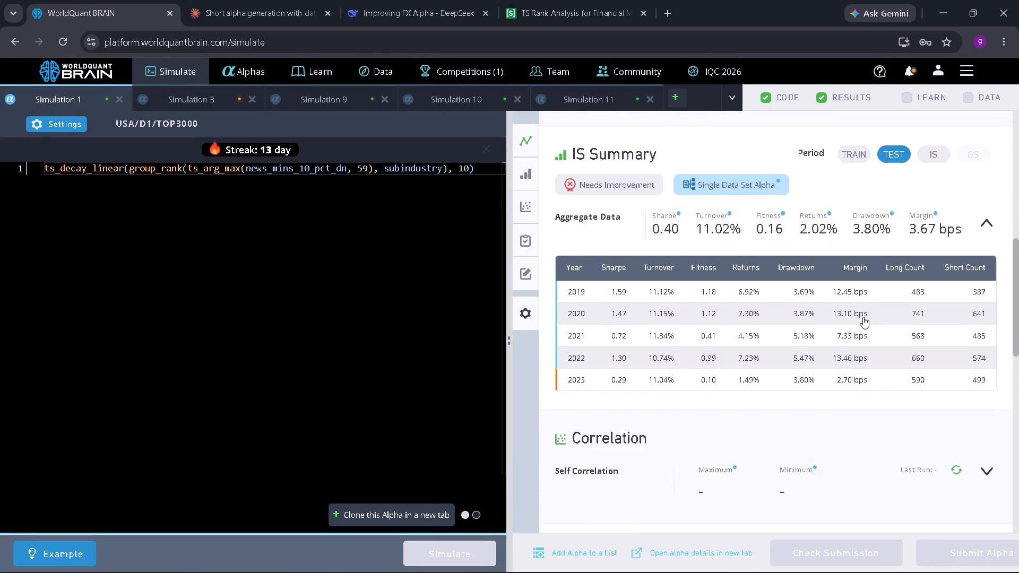
scroll(863, 317, down, 1)
click(739, 464)
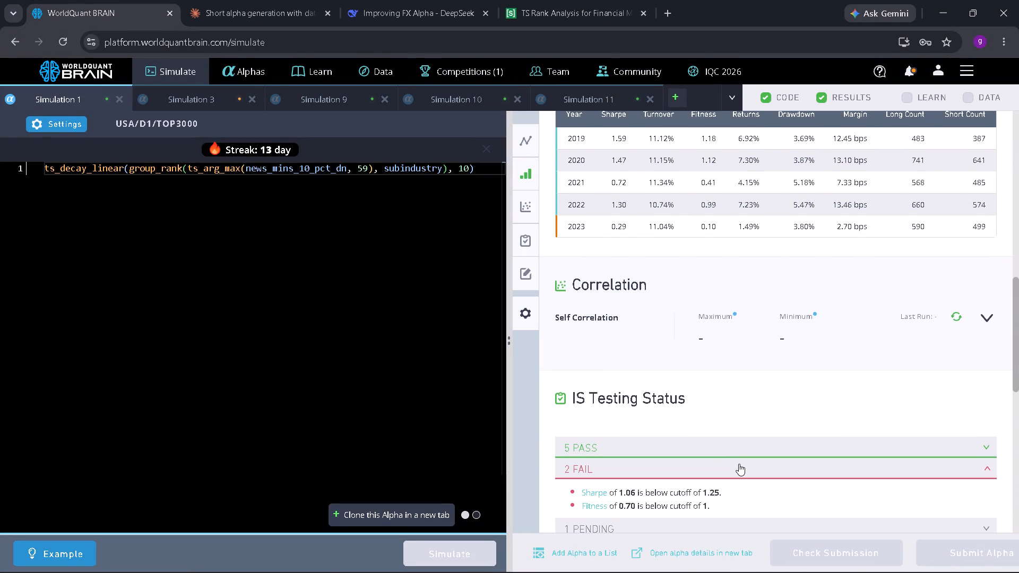
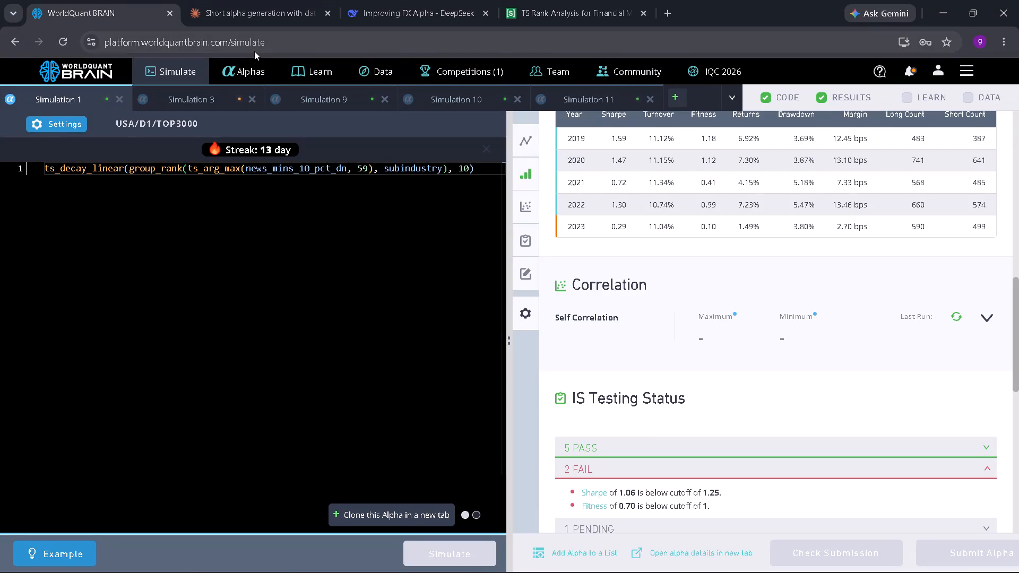
Set the truncation of Simulation 1 to 0.5, apply the settings and simulate the alpha again.
click(66, 133)
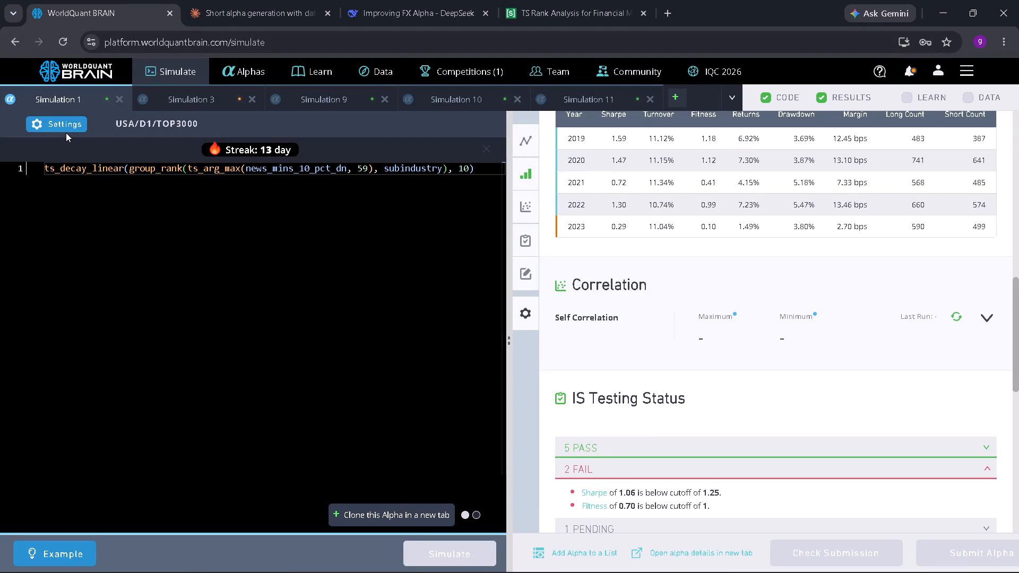
click(71, 116)
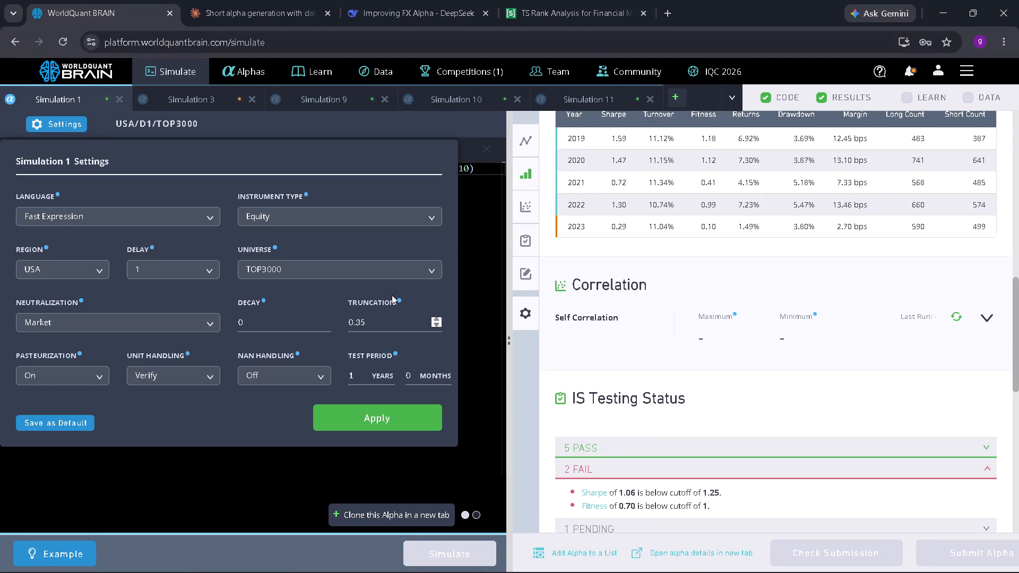
click(366, 325)
key(BackSpace)
key(BackSpace)
key(5)
click(389, 417)
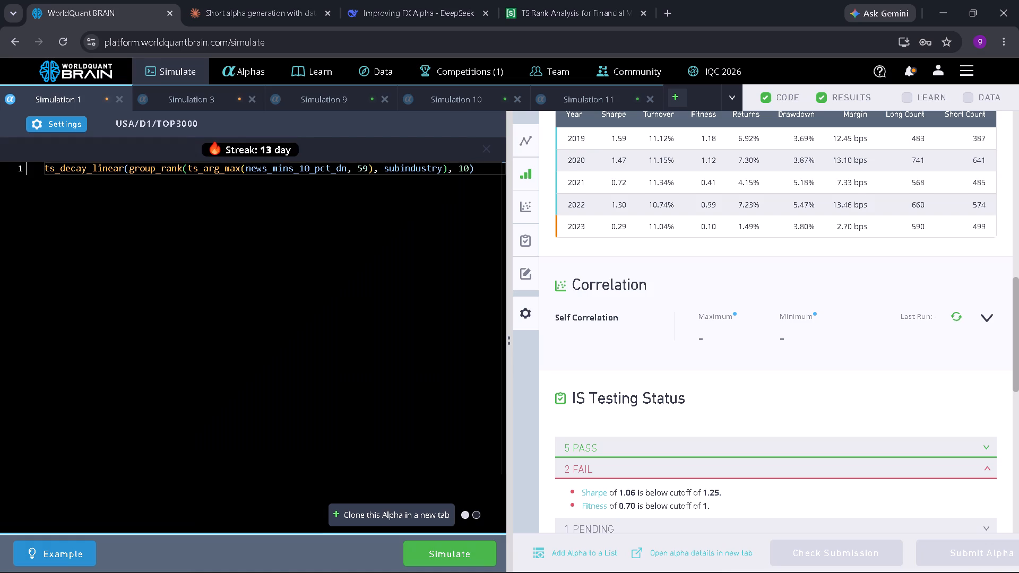
click(447, 556)
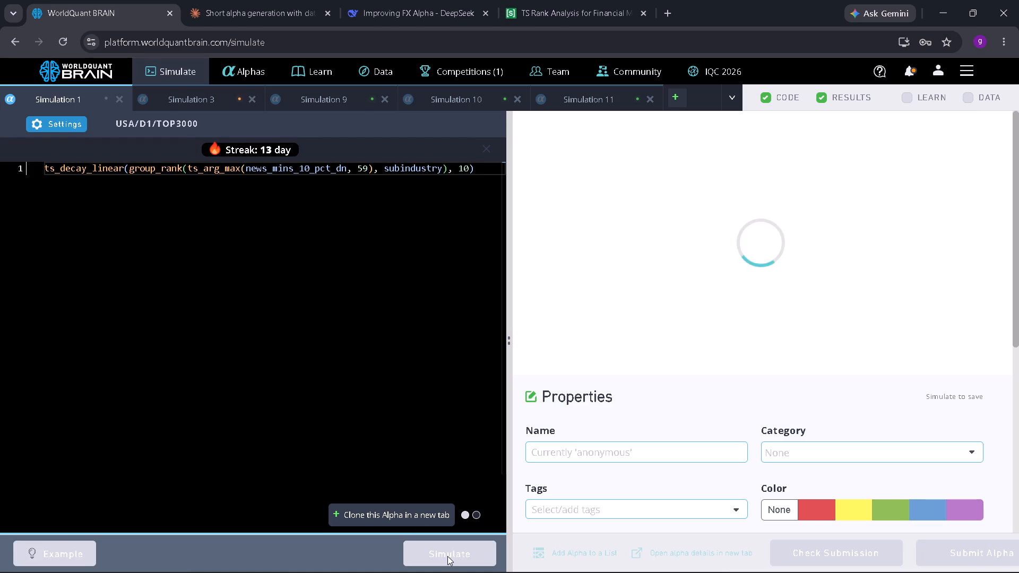
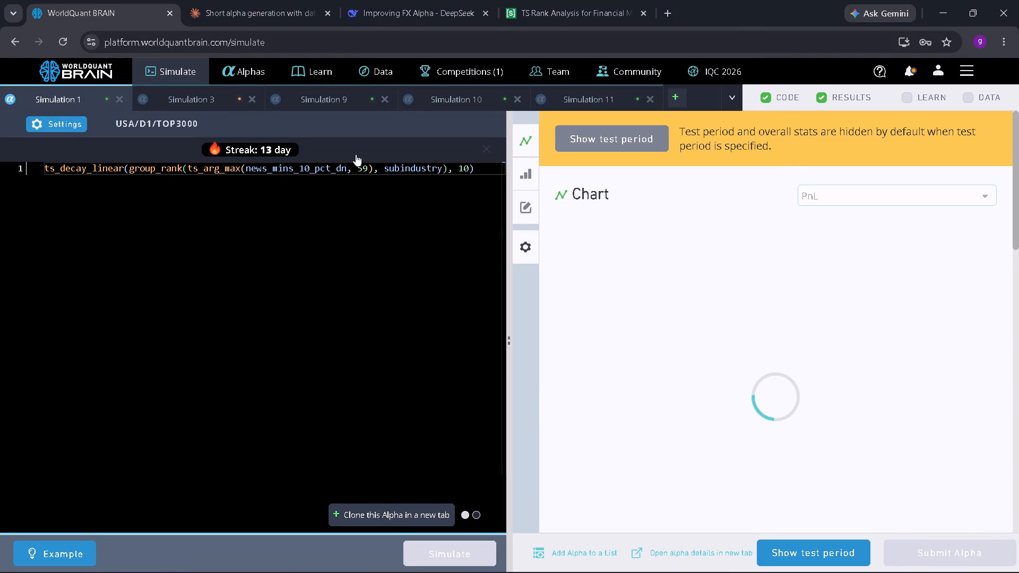
Show the test period for Simulation 1 and review the PnL charts of Simulation 3 and Simulation 9.
click(795, 554)
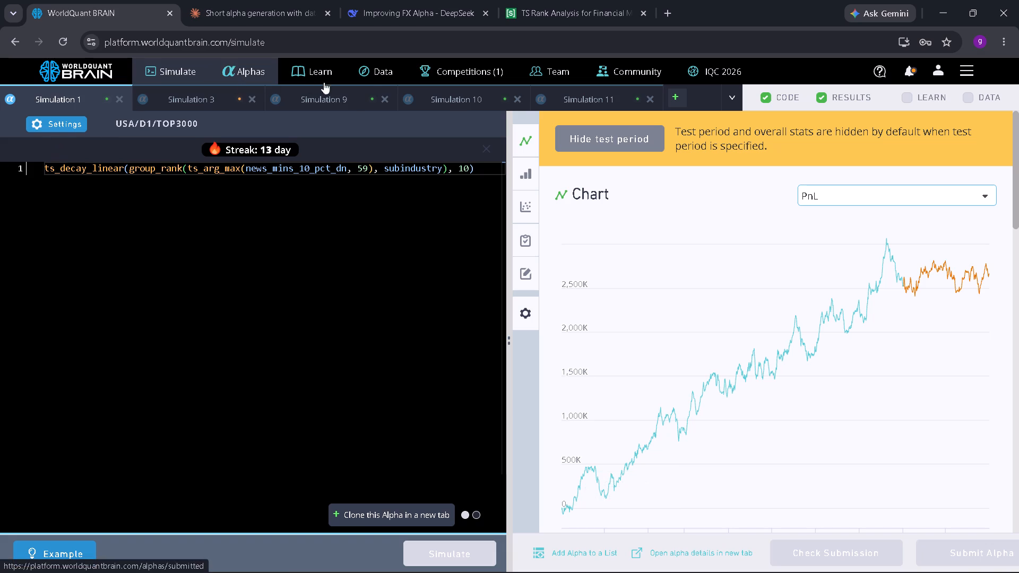
click(213, 94)
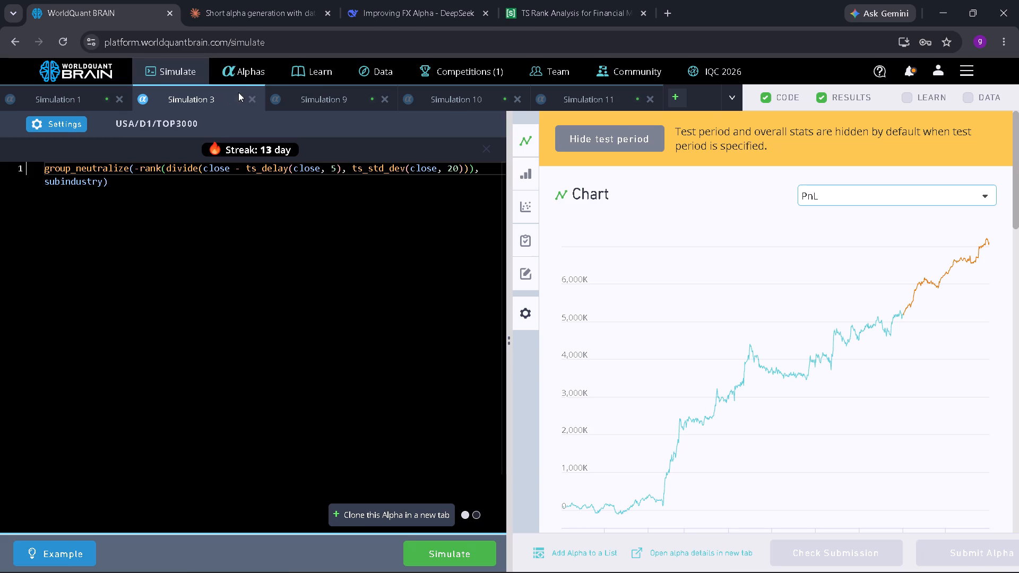
click(321, 91)
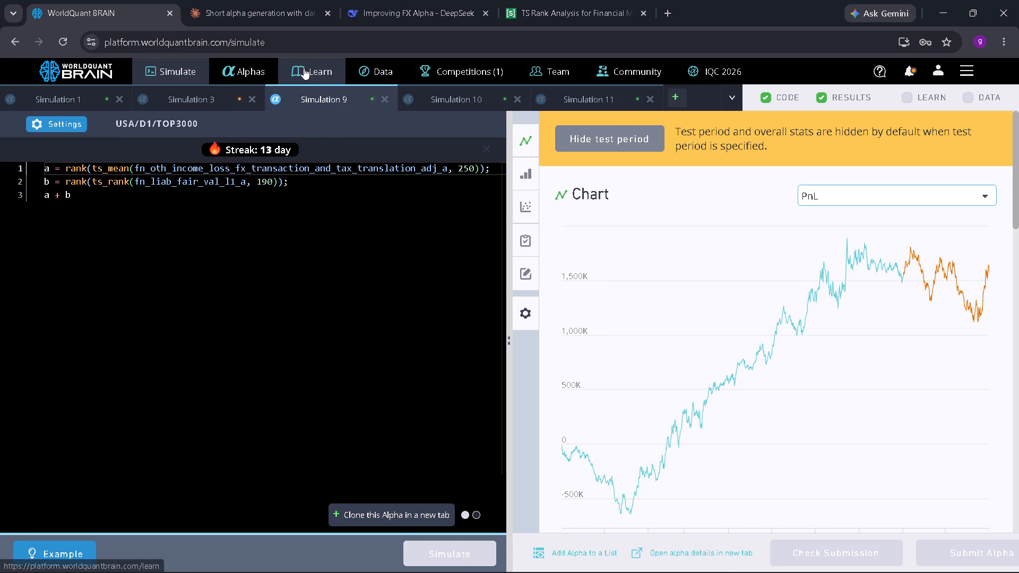
Find the anl4_ads1detailafv110_estvalue field in the Analyst Estimate Data for Equity dataset and copy its name.
click(270, 67)
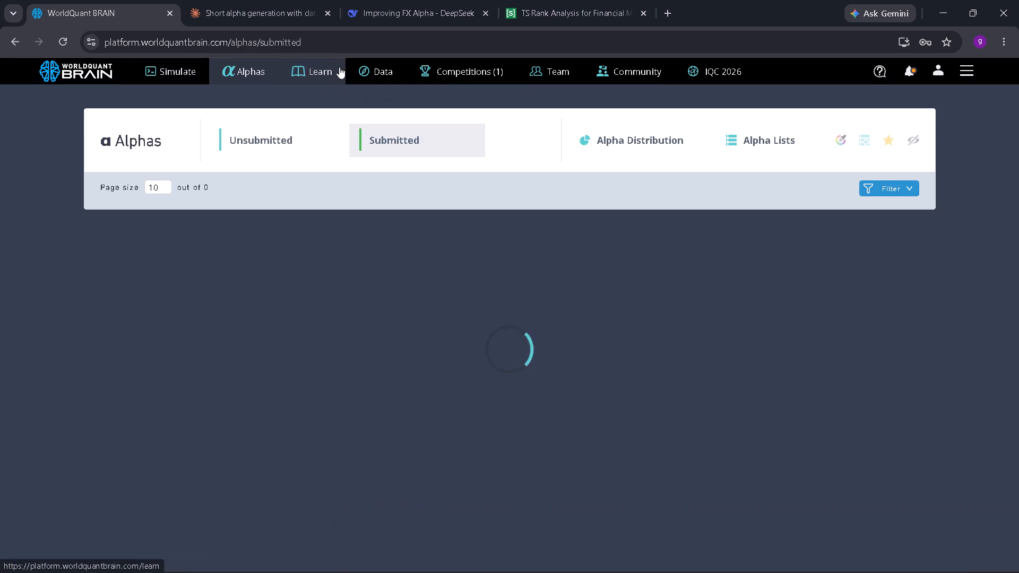
click(382, 63)
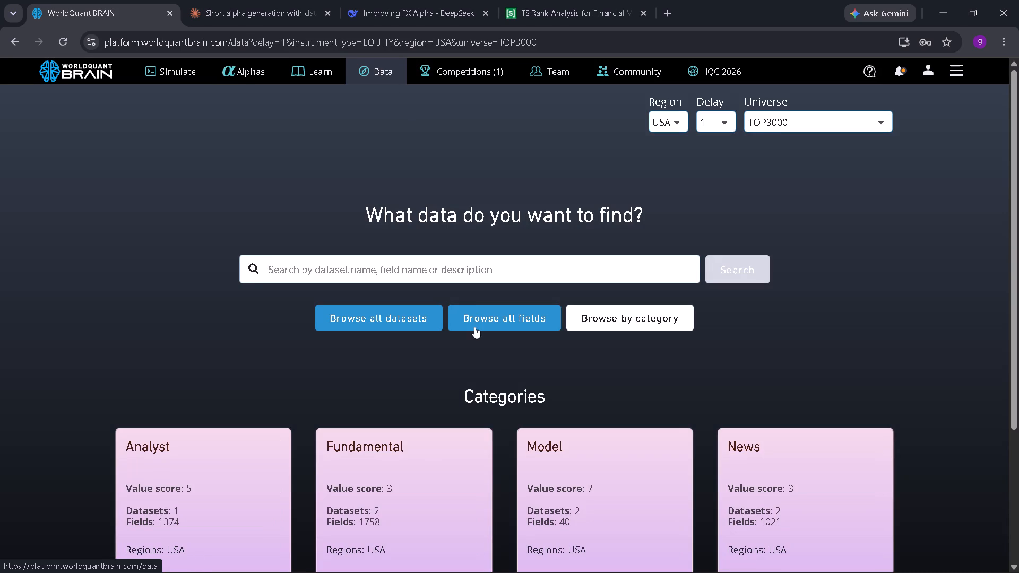
scroll(474, 395, down, 2)
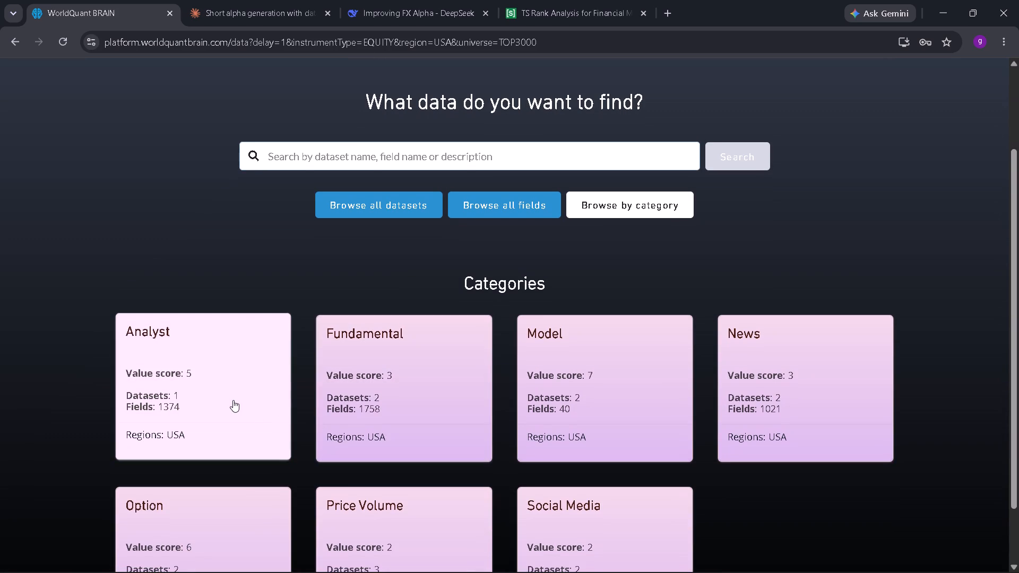
click(233, 400)
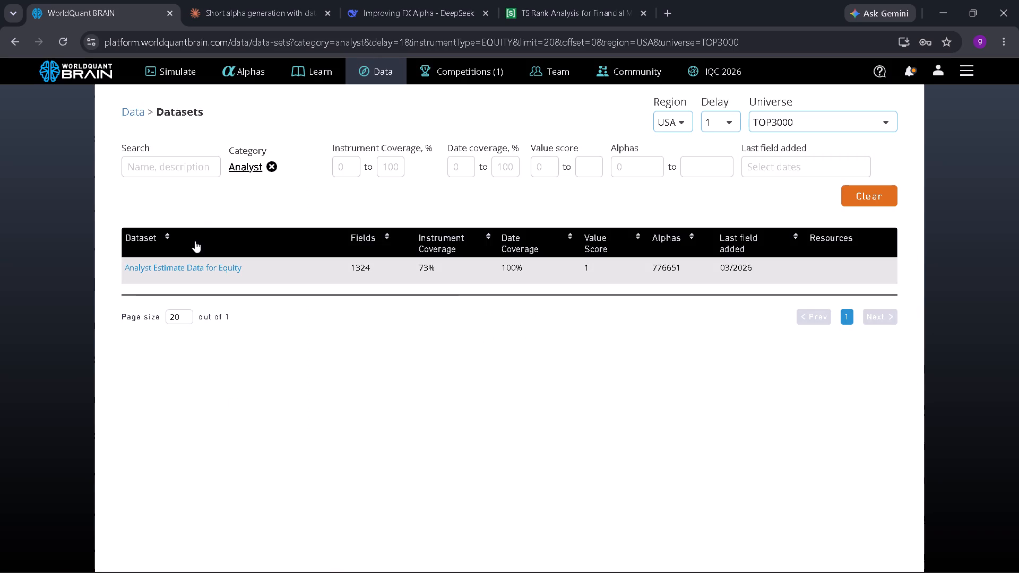
click(247, 167)
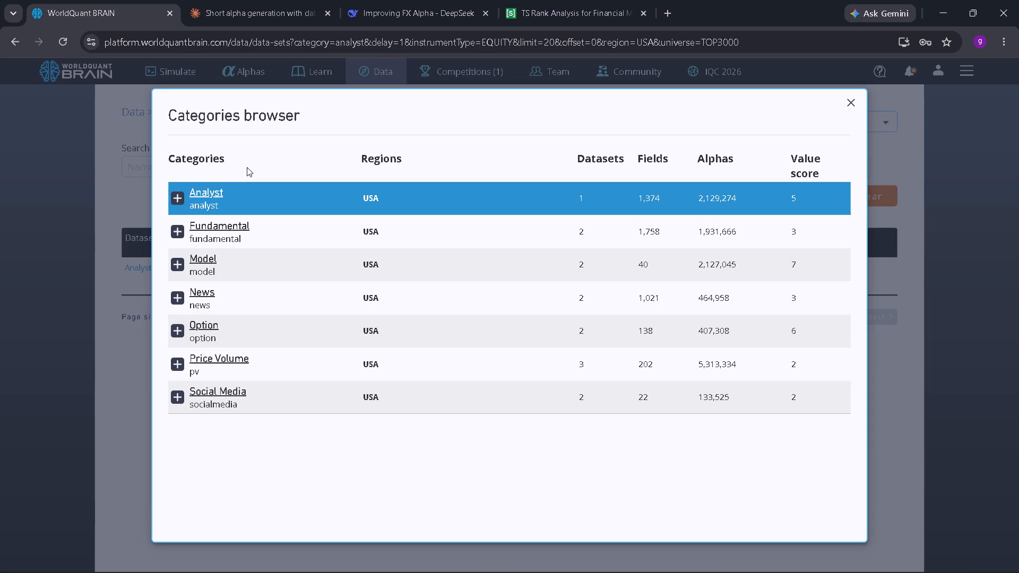
click(209, 189)
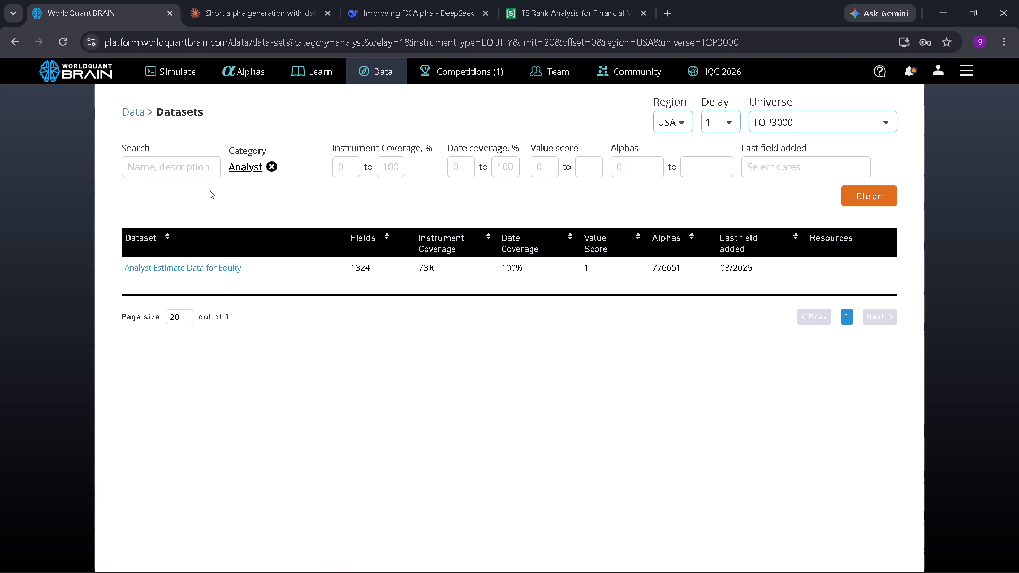
click(219, 270)
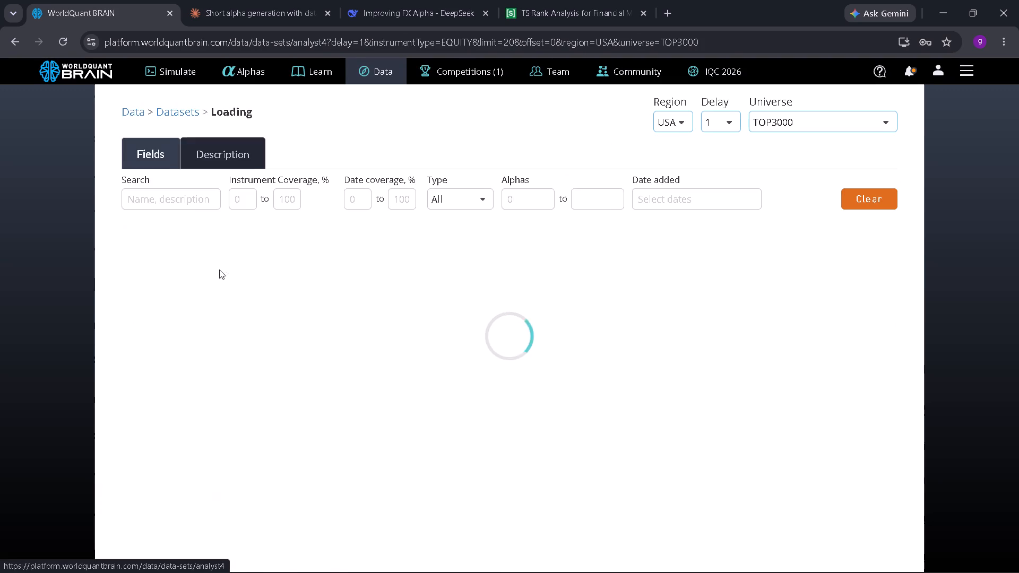
scroll(289, 340, down, 2)
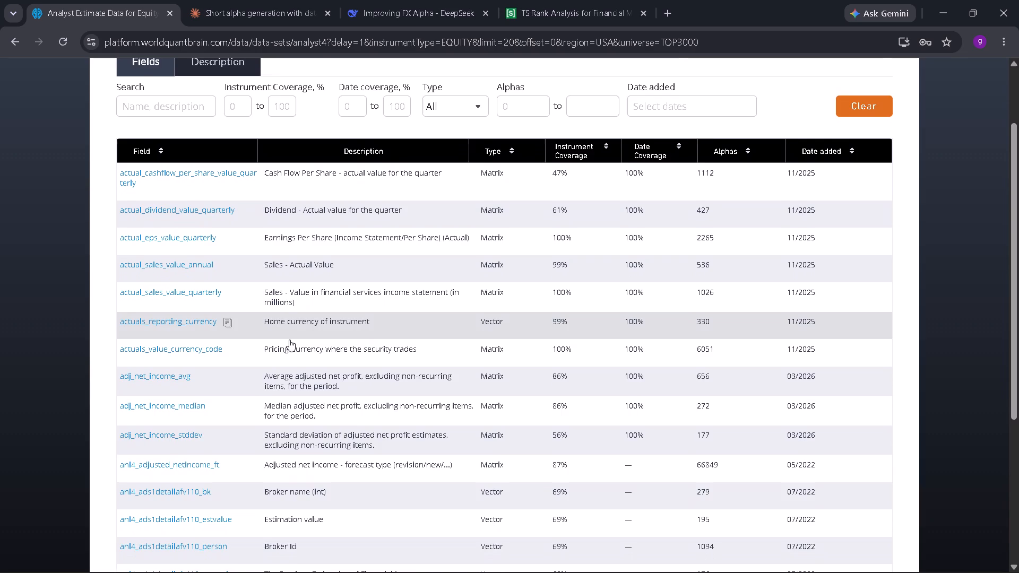
scroll(289, 340, down, 3)
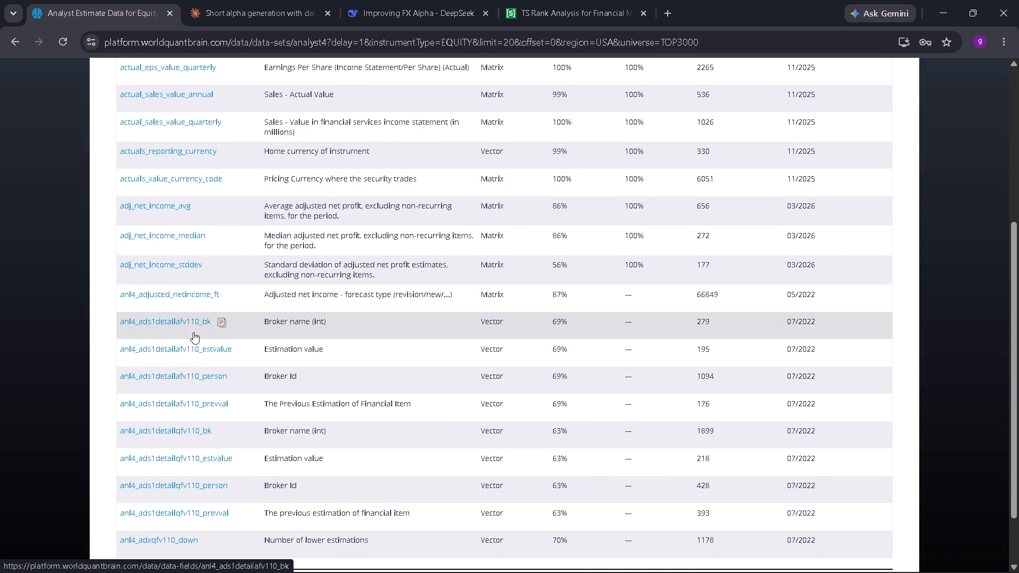
click(200, 349)
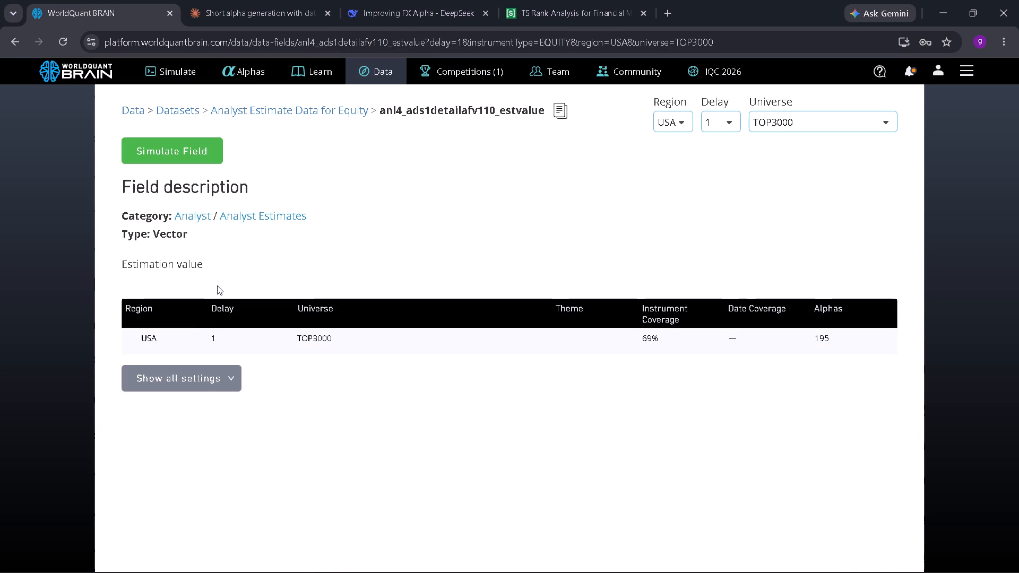
click(565, 111)
Replace the Simulation 9 expression with anl4_ads1detailafv110_estvalue, apply the existing settings and simulate the alpha.
click(178, 78)
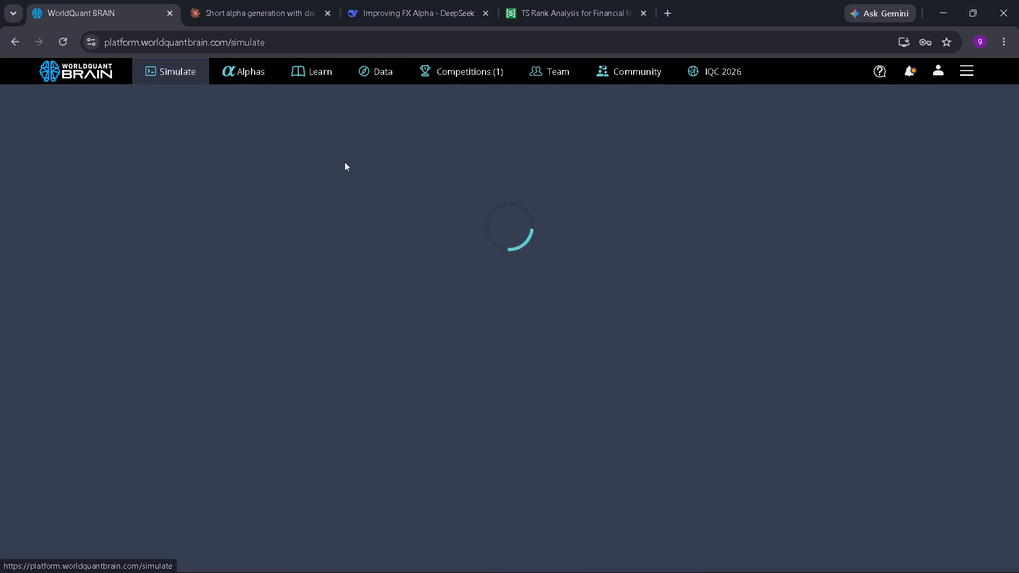
click(431, 273)
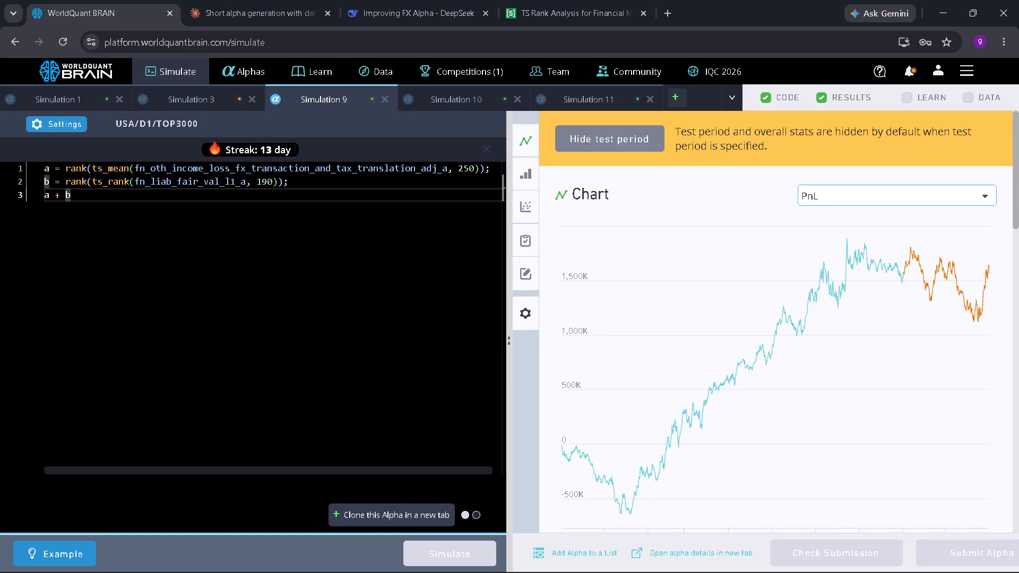
key(ctrl+a)
key(ctrl+v)
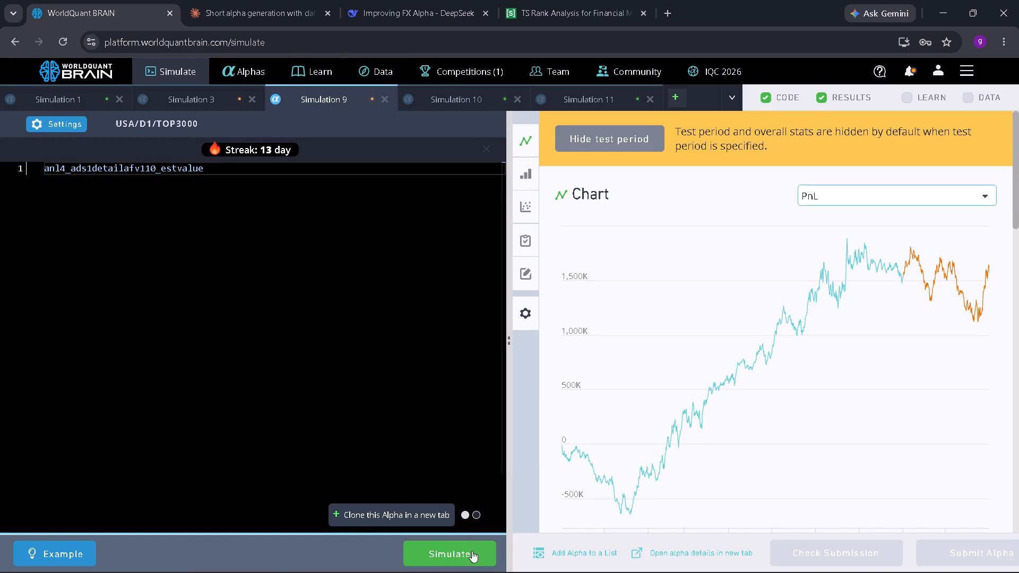
click(79, 121)
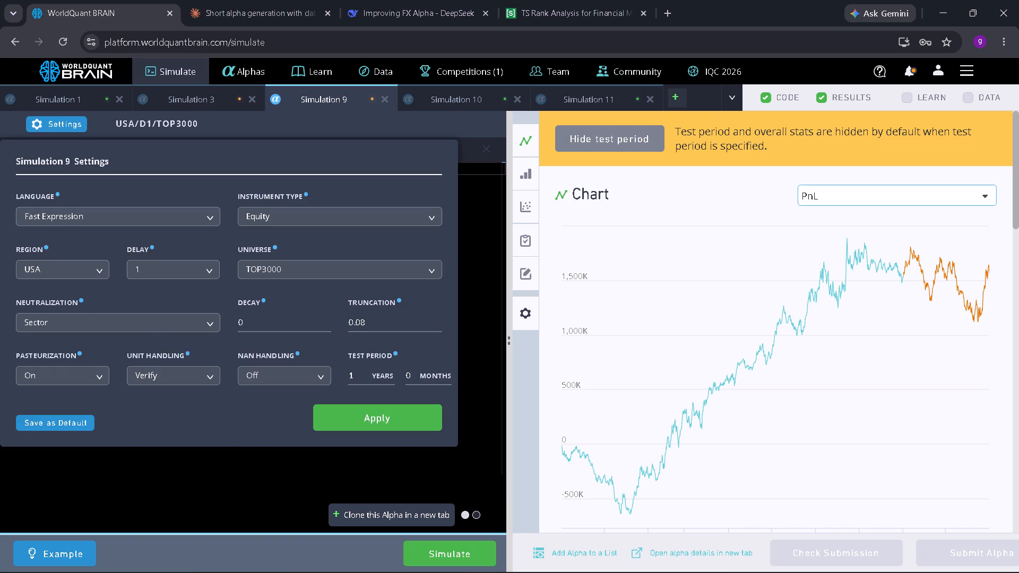
click(343, 407)
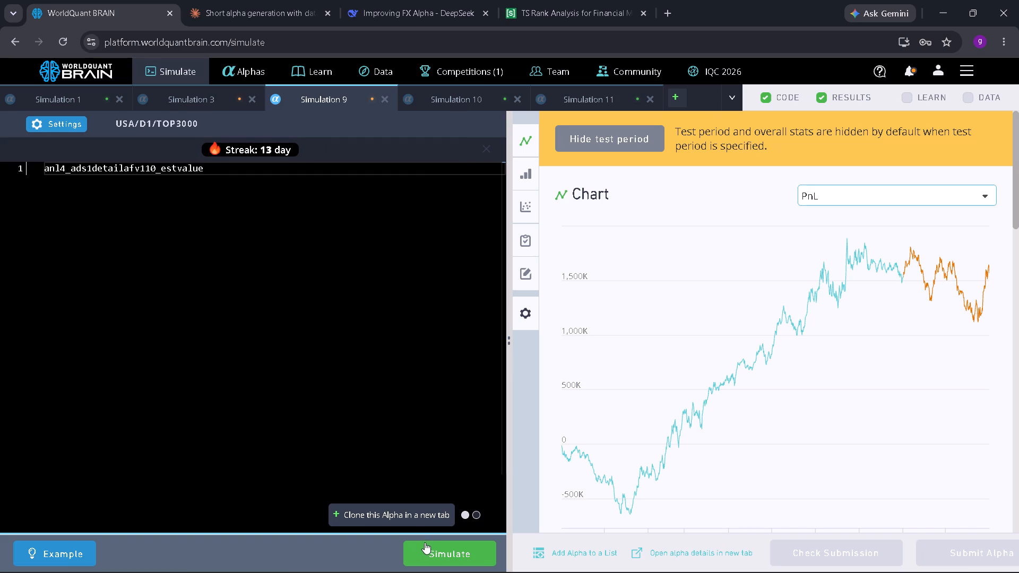
click(425, 543)
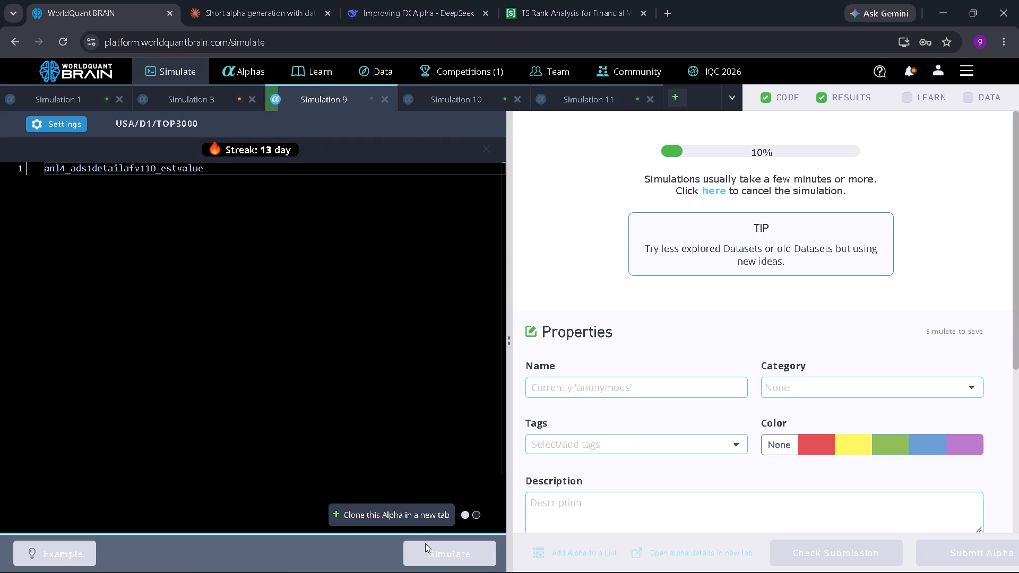
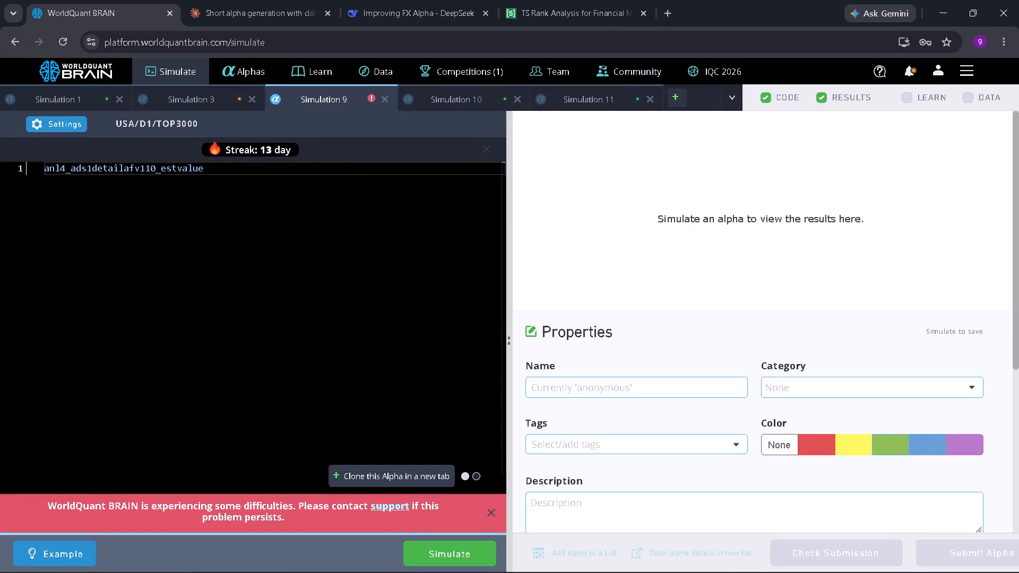
Set Simulation 9's decay to 4 and truncation to 0.05, and apply the settings.
click(82, 122)
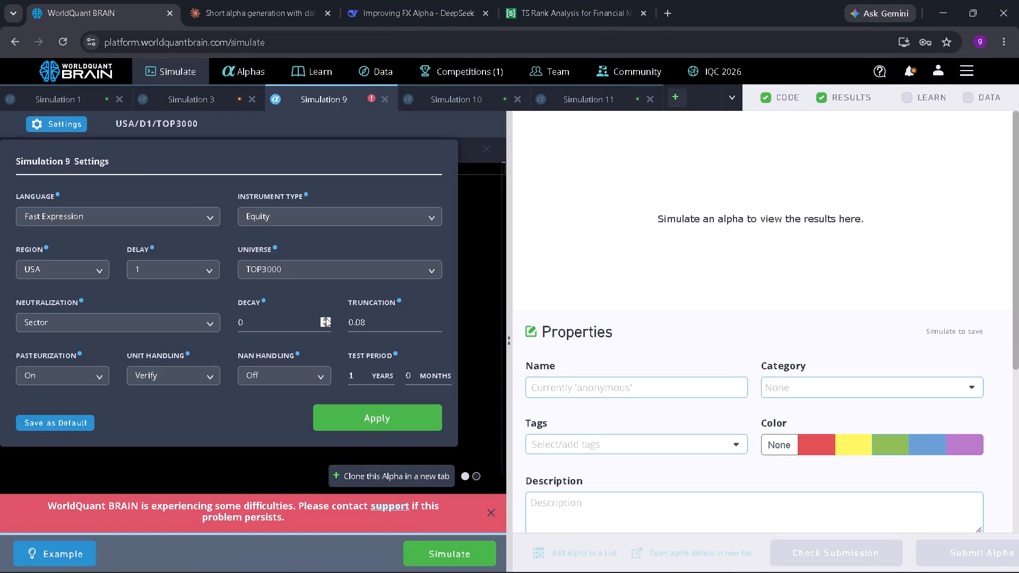
double_click(326, 317)
click(326, 317)
click(326, 317)
double_click(434, 321)
click(434, 321)
triple_click(436, 326)
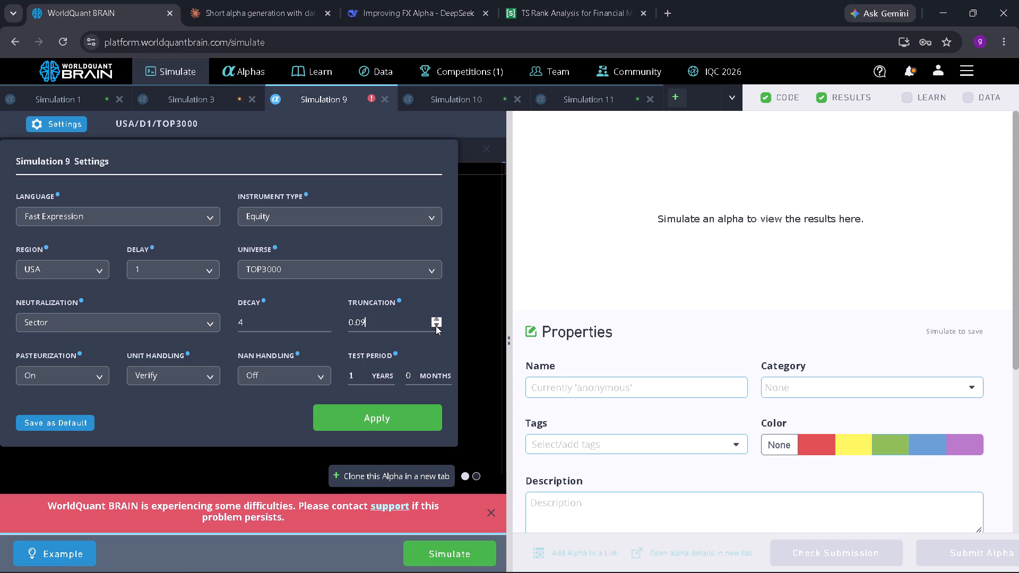
double_click(436, 326)
click(436, 326)
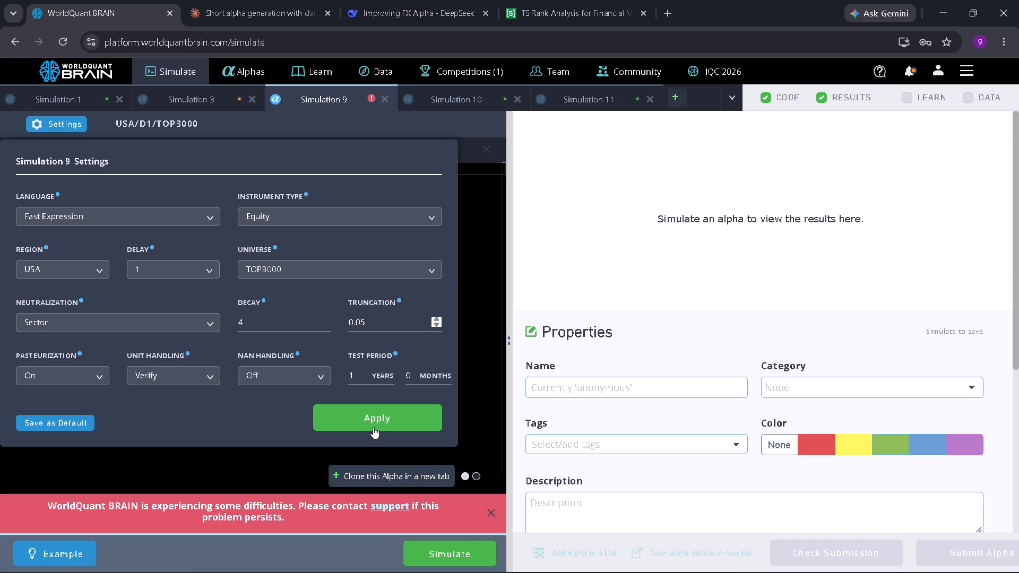
click(373, 428)
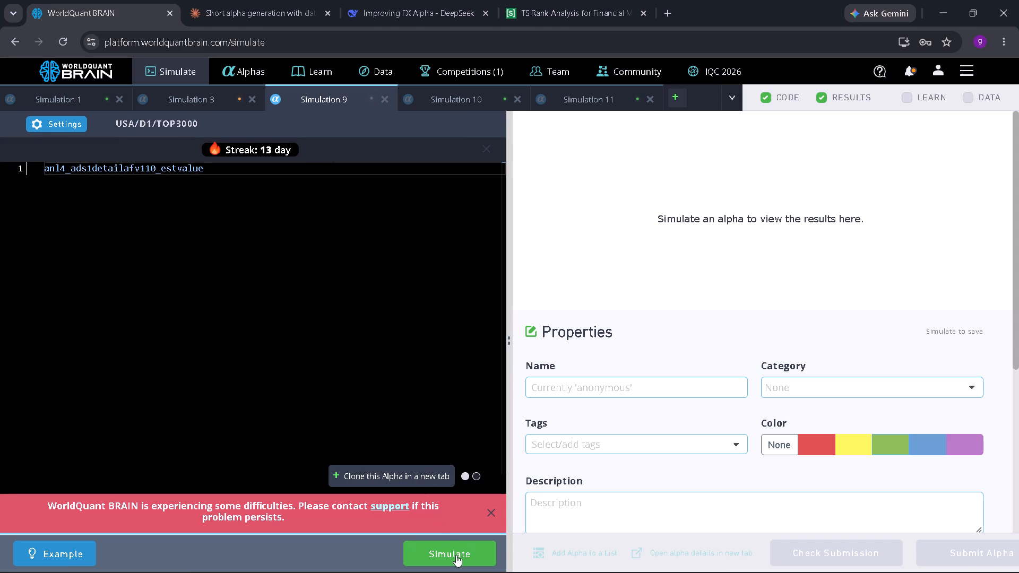
Change Simulation 9's neutralization to Subindustry, apply the settings and simulate the alpha.
click(59, 125)
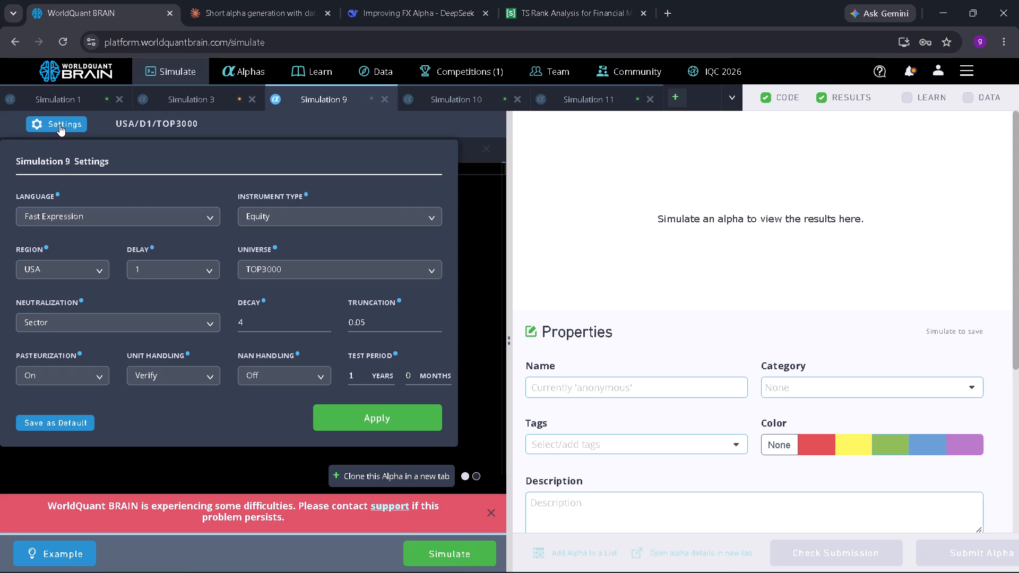
click(348, 421)
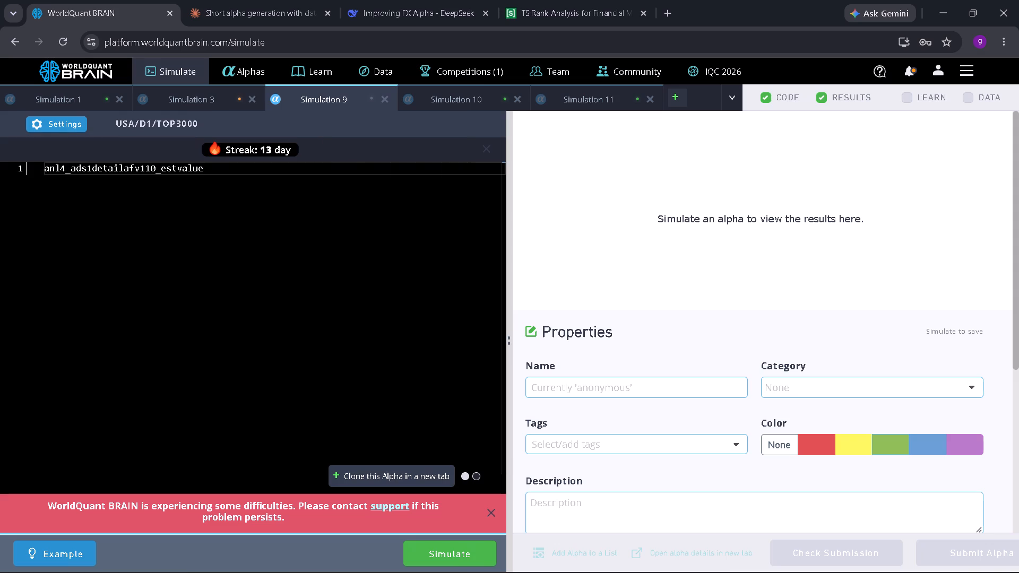
click(75, 121)
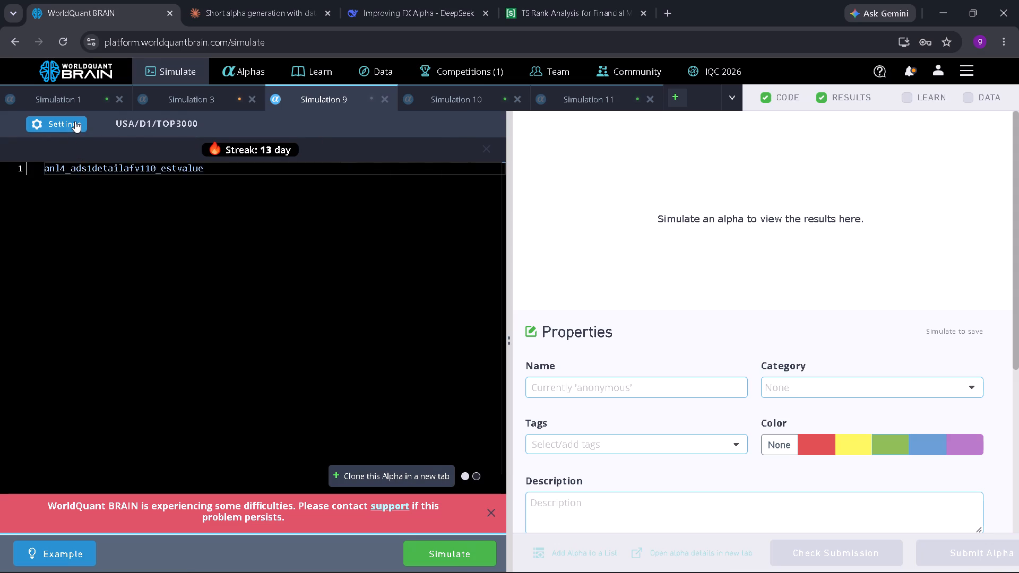
click(57, 320)
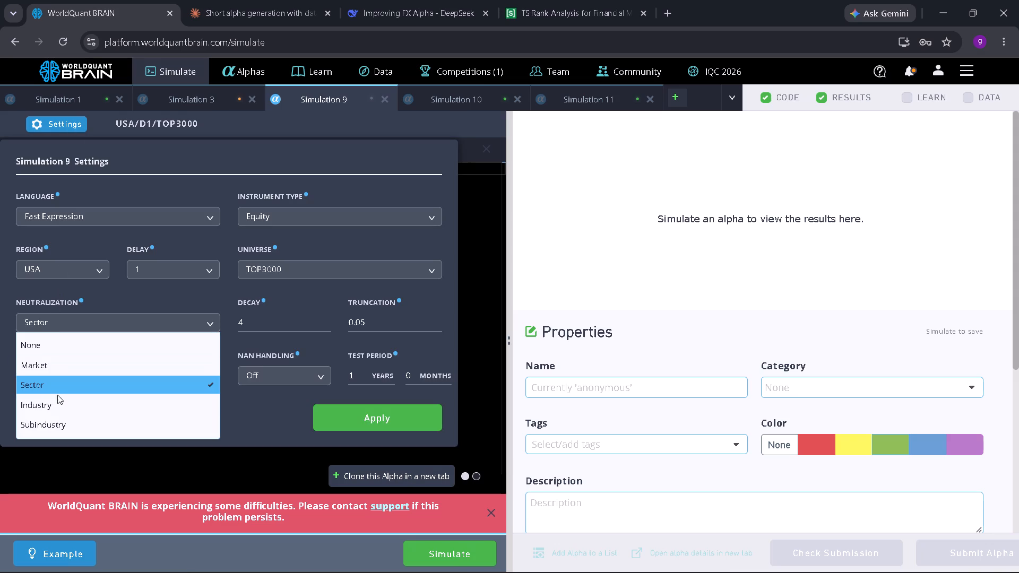
click(65, 427)
click(355, 420)
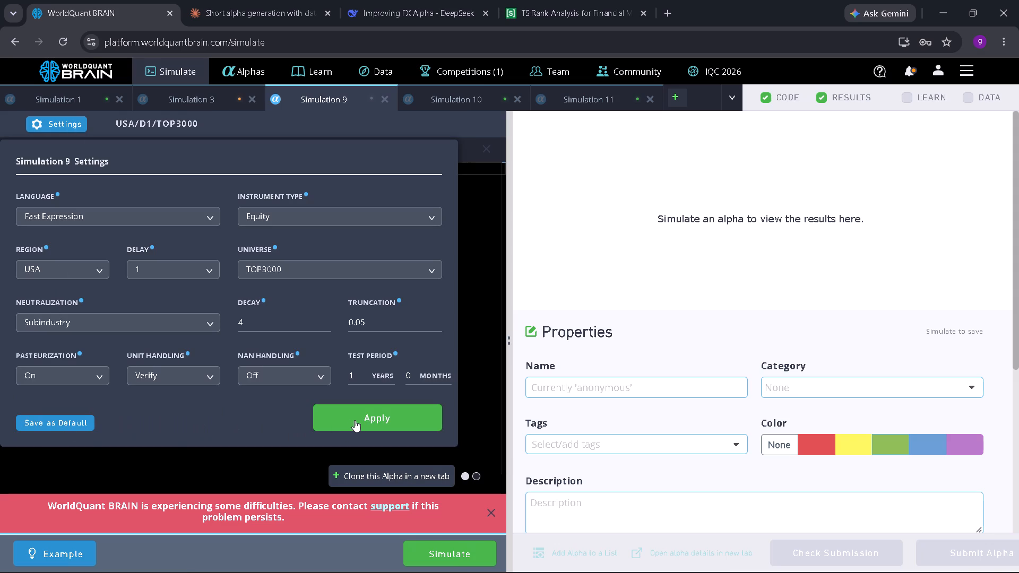
click(443, 552)
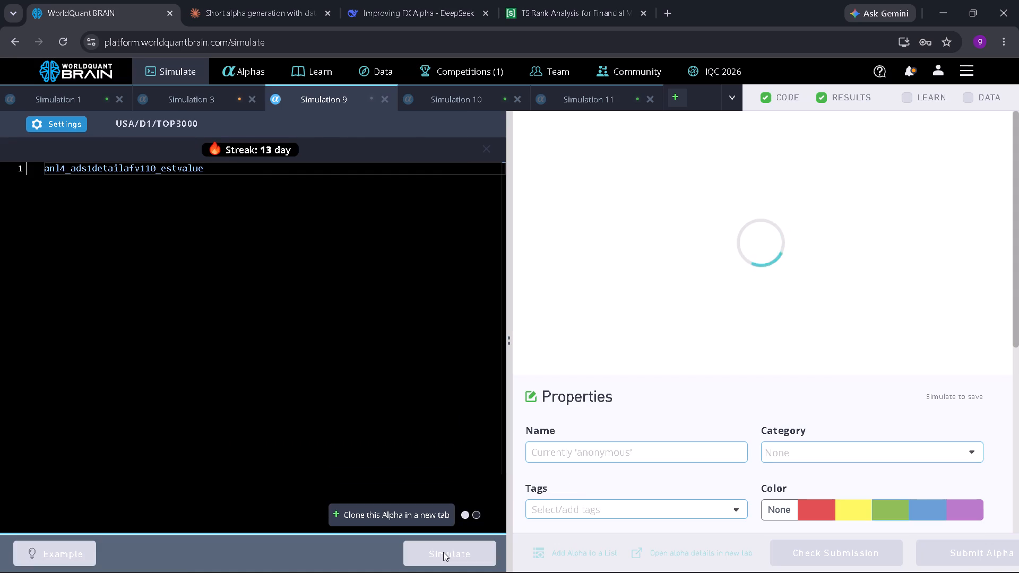
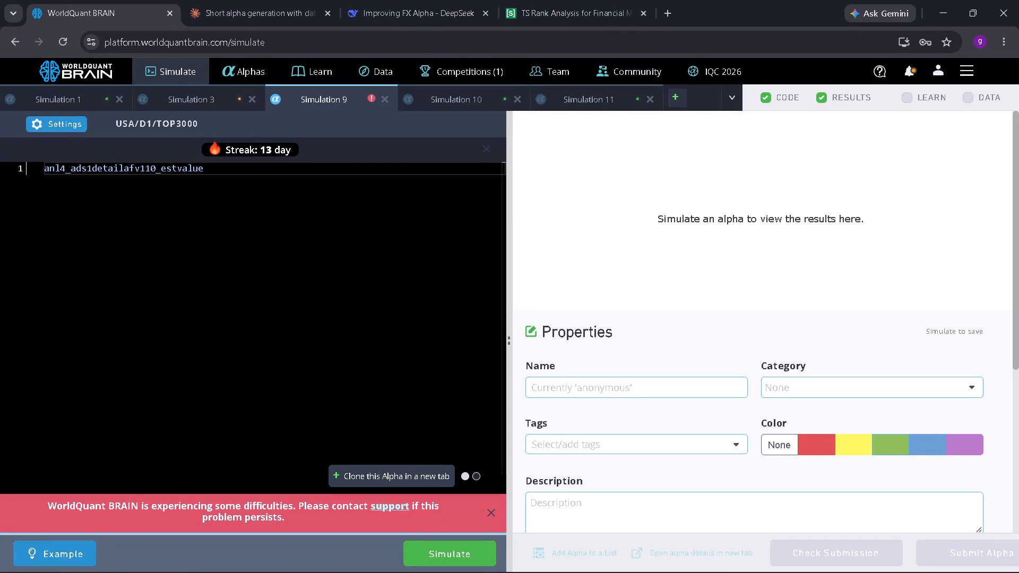
Replace Simulation 9's expression with the adj_net_income_avg field copied from the Analyst Estimate Data for Equity dataset and simulate the alpha.
click(24, 42)
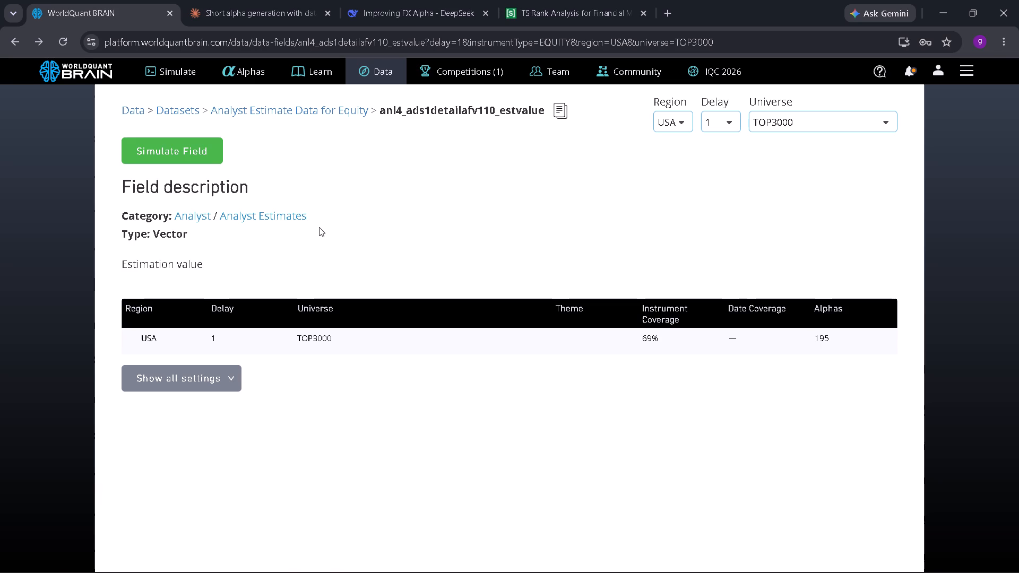
click(11, 40)
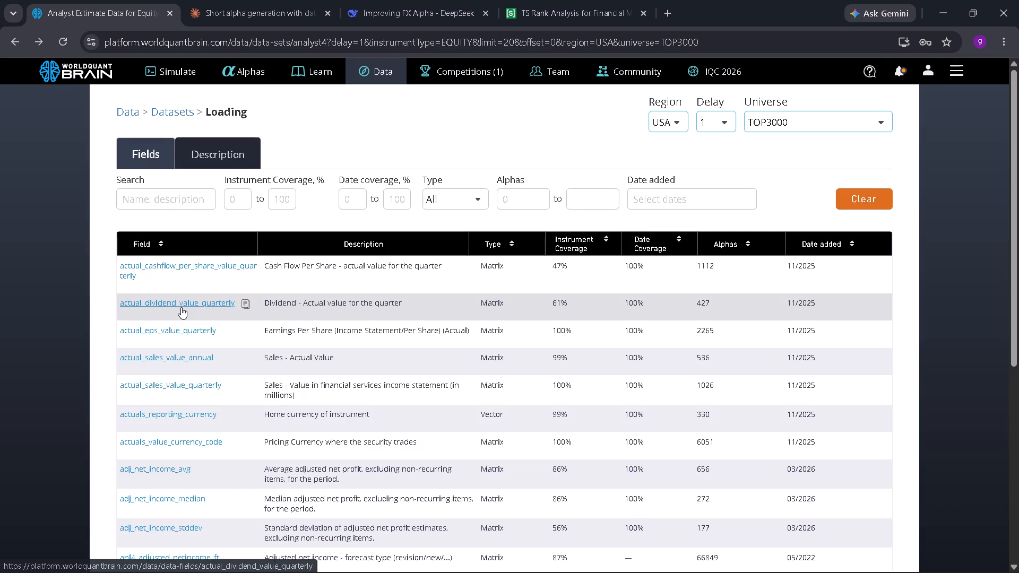
scroll(195, 382, down, 2)
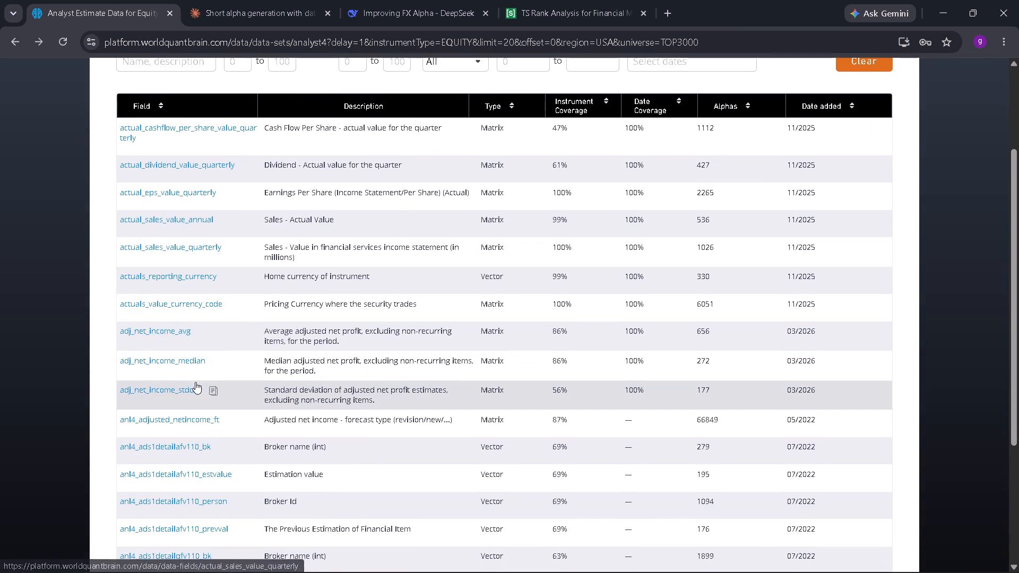
click(202, 327)
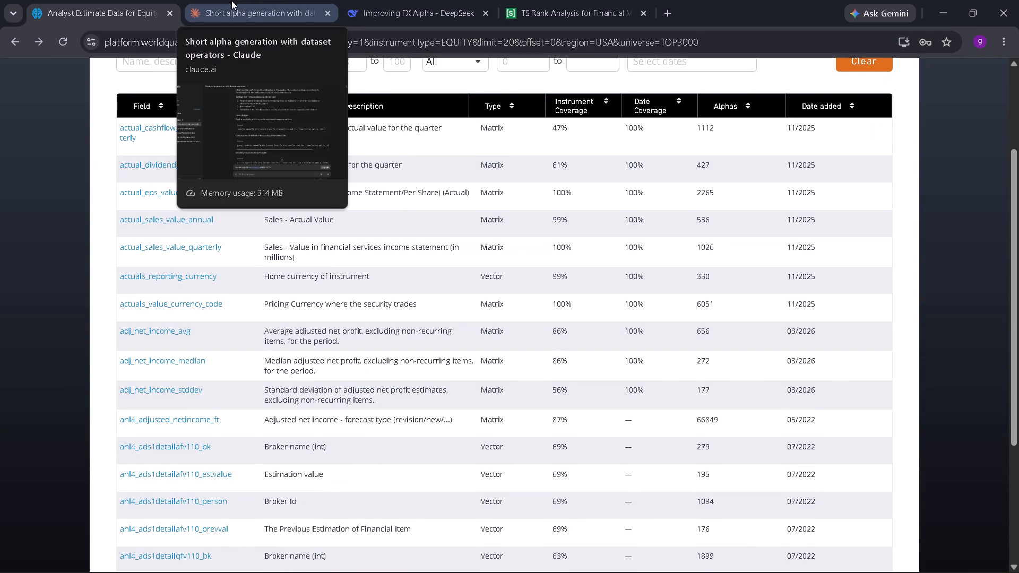
scroll(180, 198, left, 7)
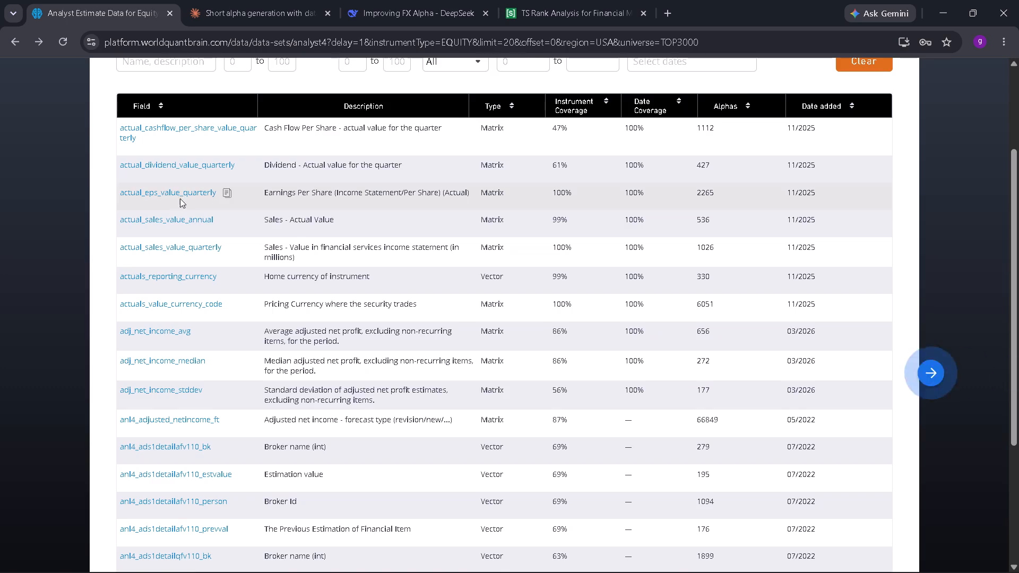
scroll(180, 198, left, 8)
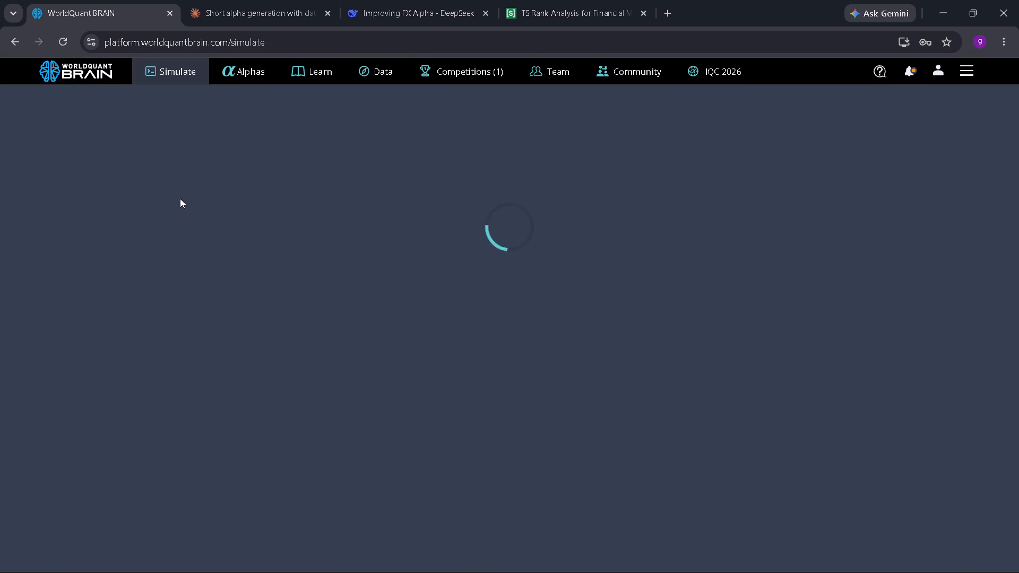
click(236, 183)
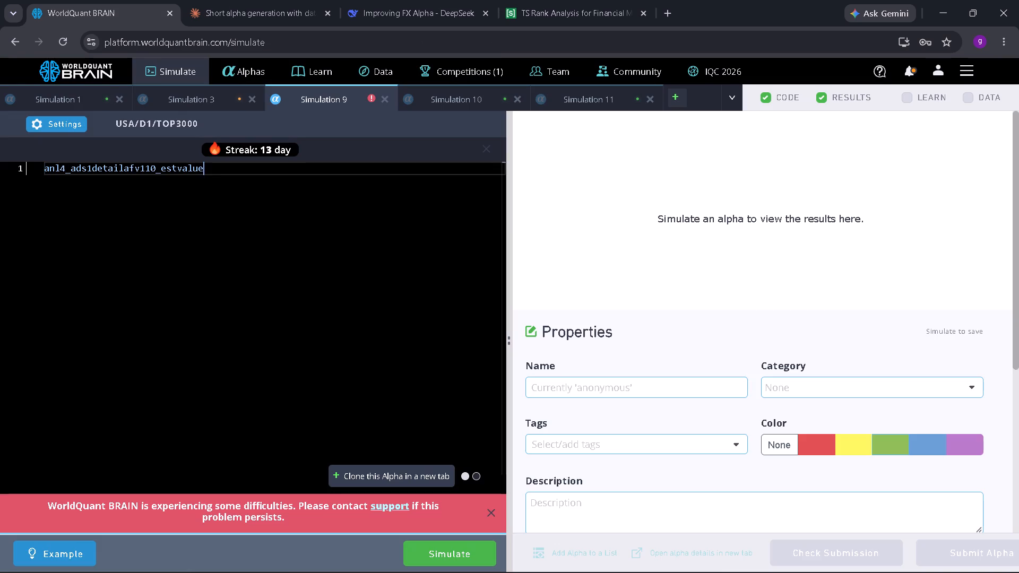
key(ctrl+a)
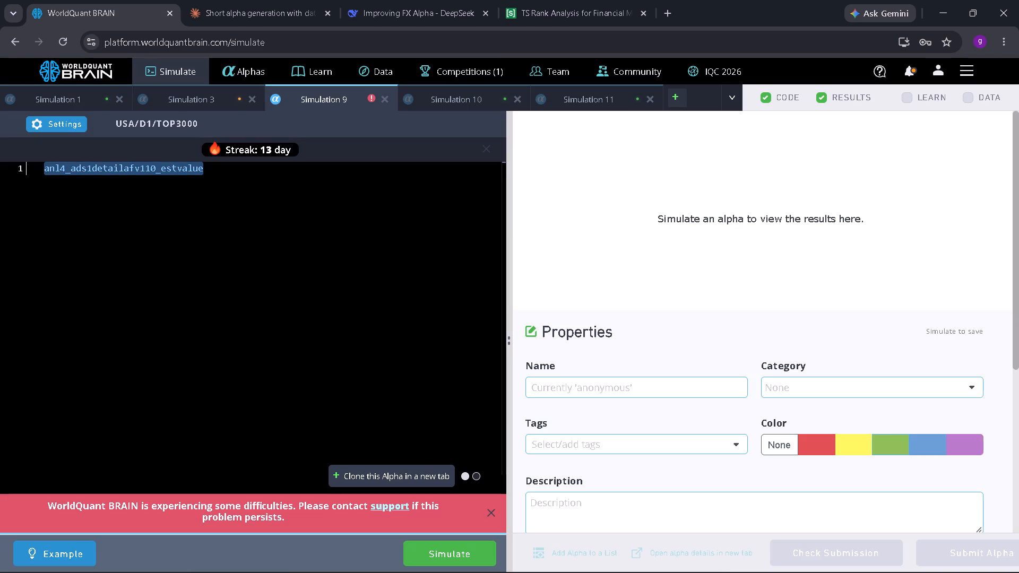
key(ctrl+v)
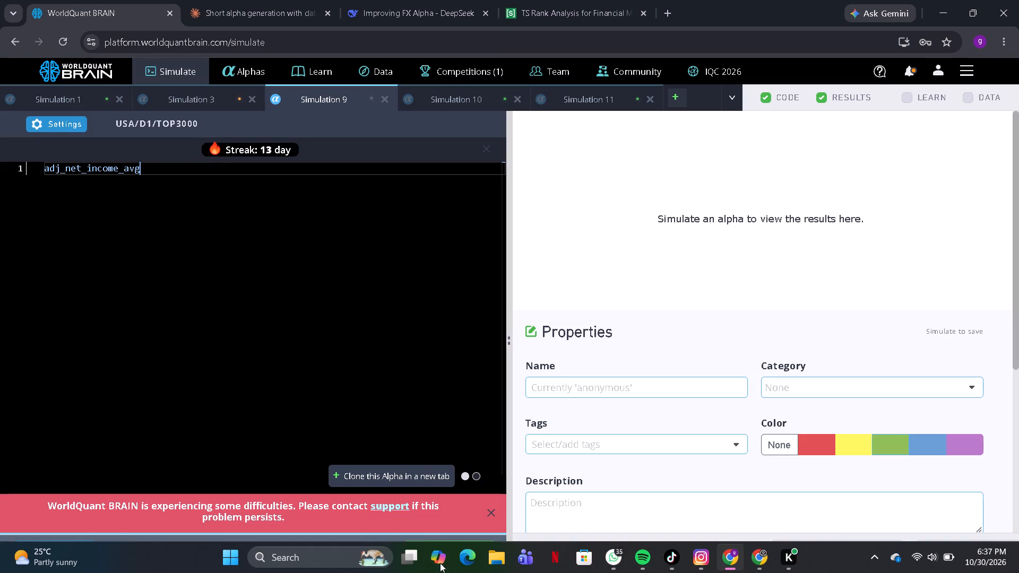
click(459, 545)
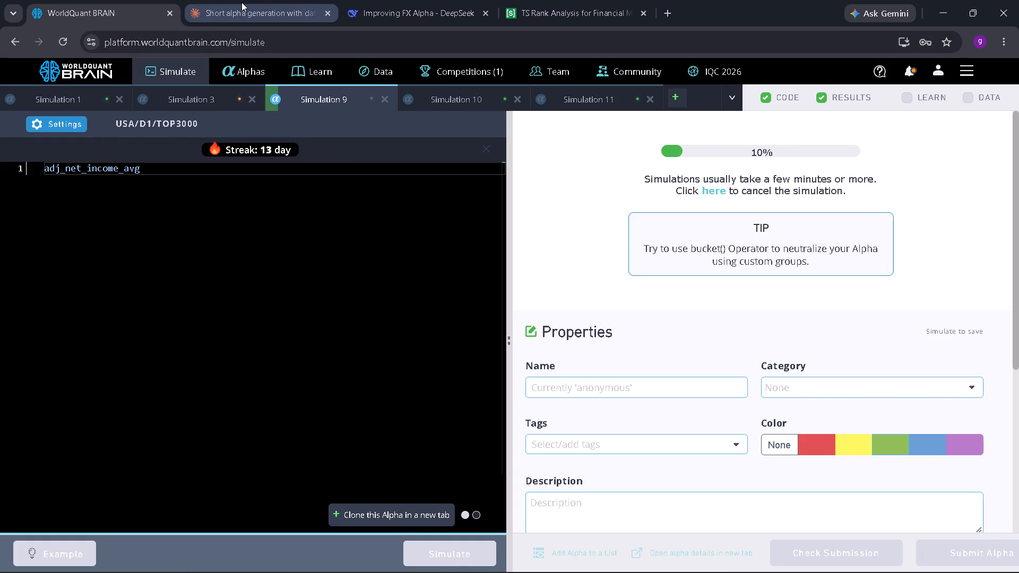
Open the unsubmitted alphas list and examine the code and simulation settings of the last two alphas on page 1.
click(228, 71)
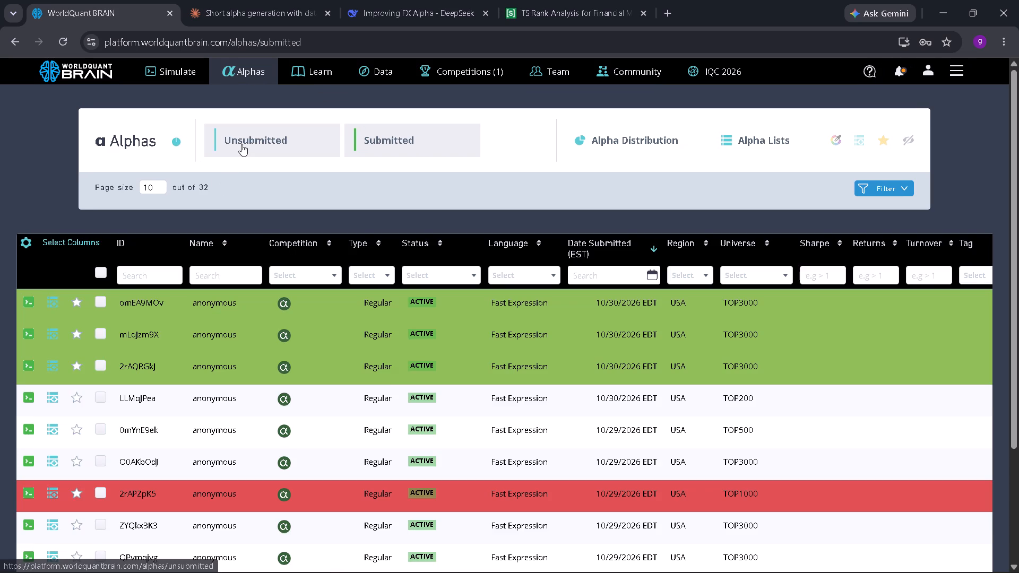
click(241, 144)
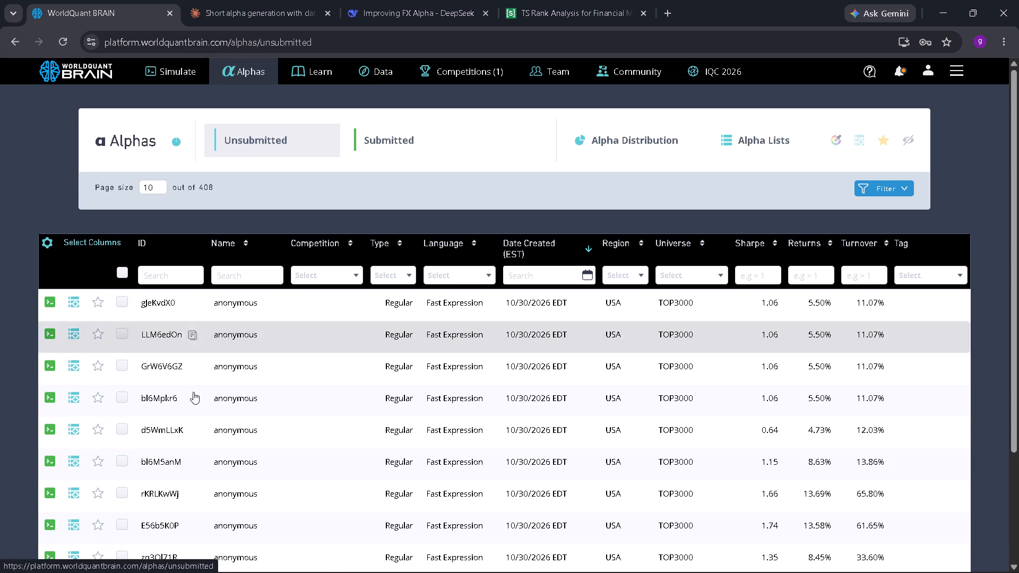
scroll(321, 446, down, 2)
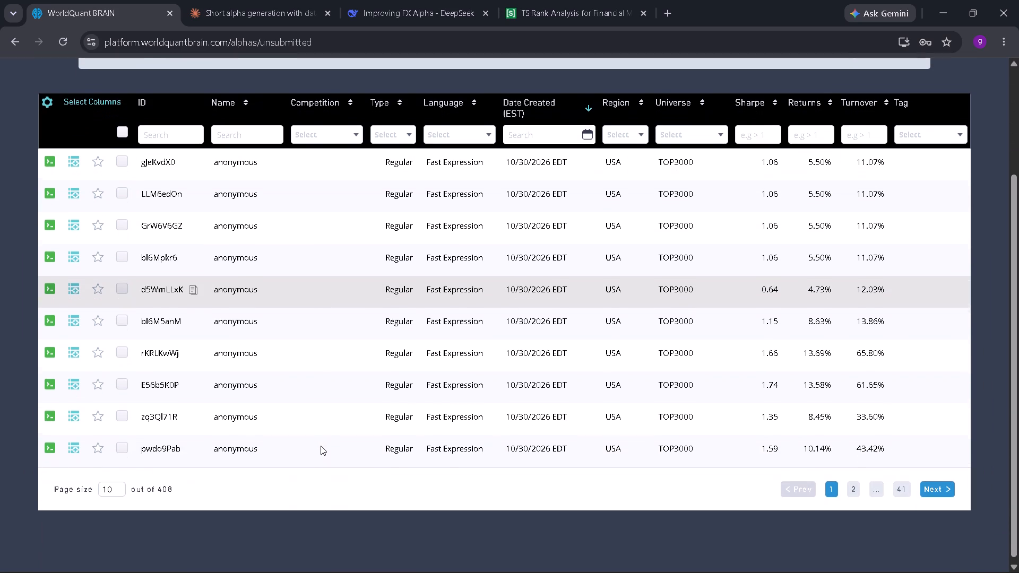
scroll(321, 446, down, 2)
click(321, 446)
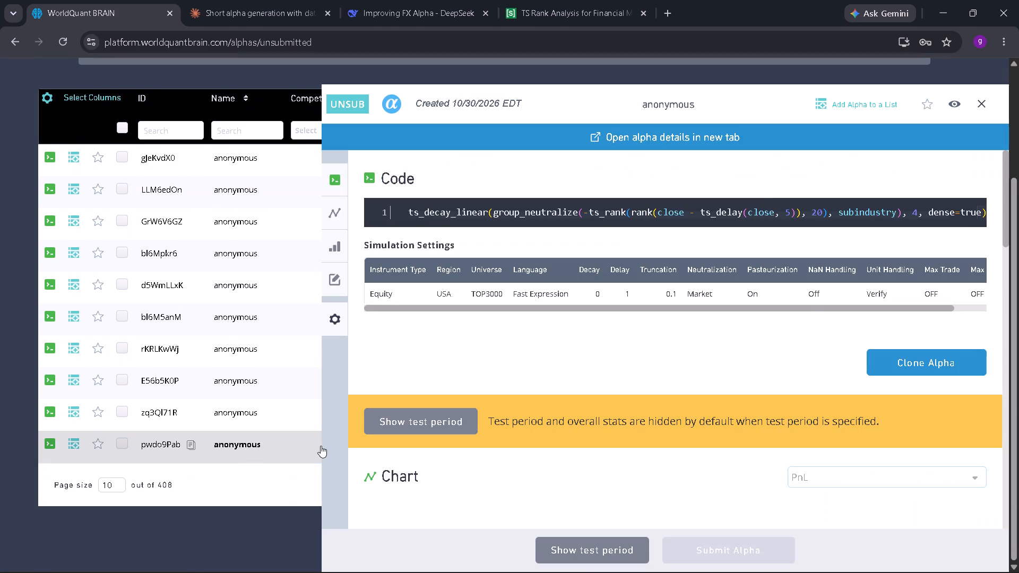
click(275, 415)
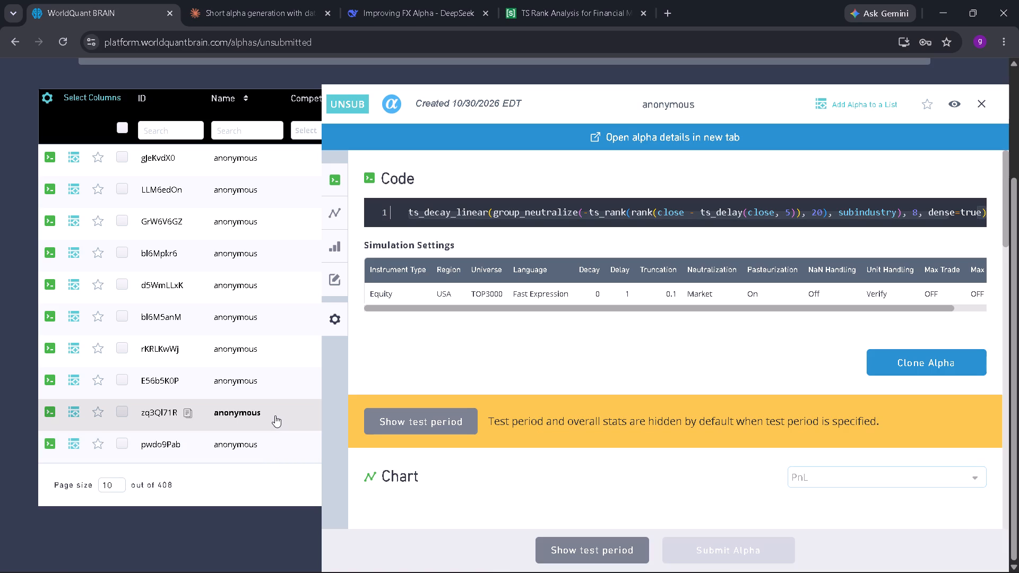
click(226, 496)
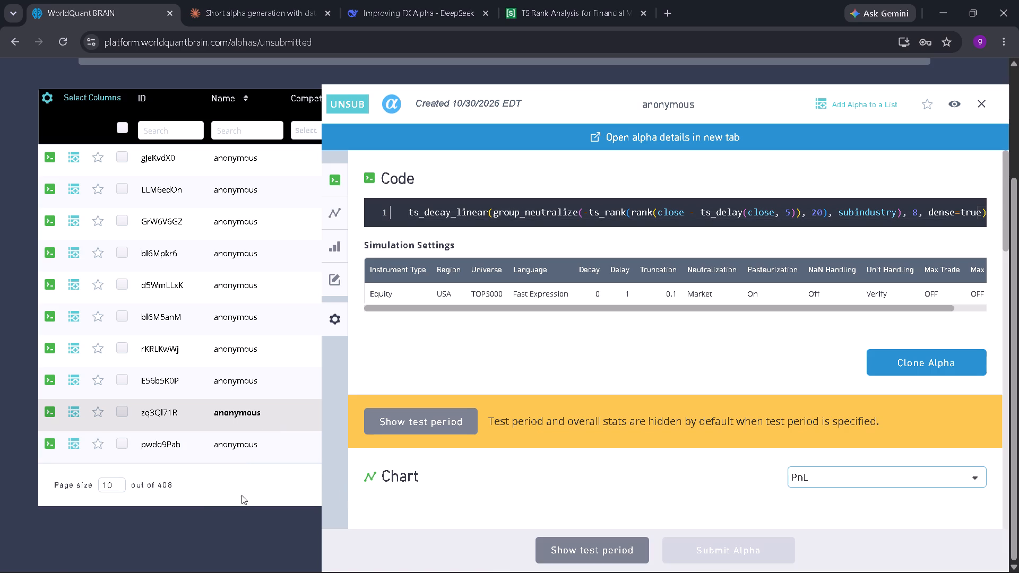
click(985, 102)
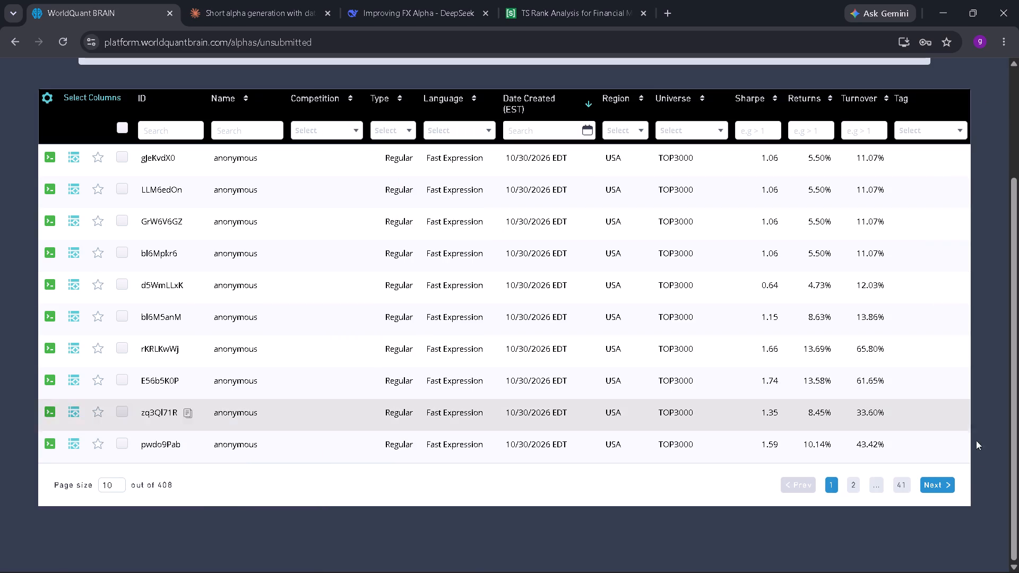
Go to page 2 of the unsubmitted alphas and examine the code and simulation settings of each alpha there.
click(953, 481)
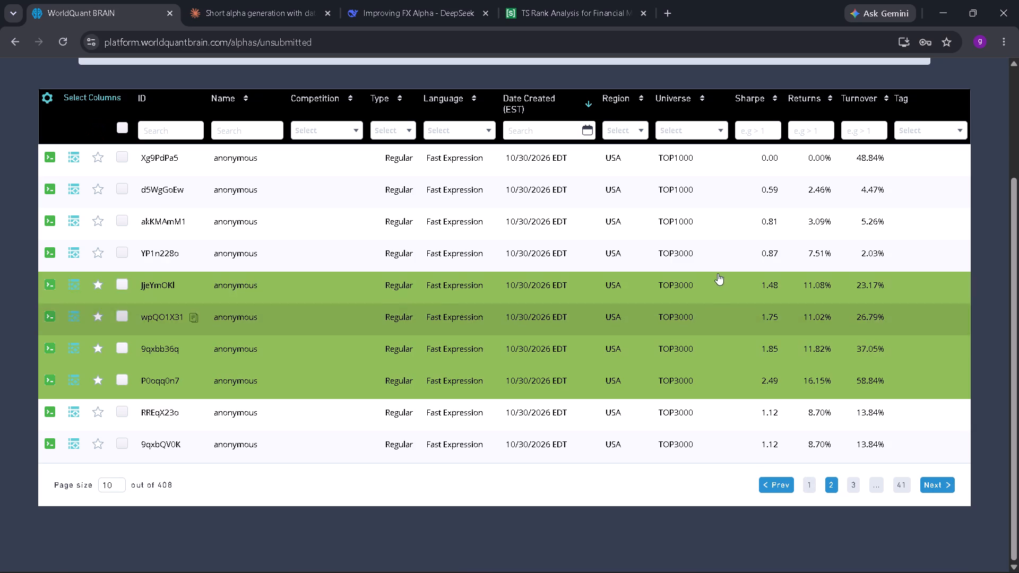
click(720, 247)
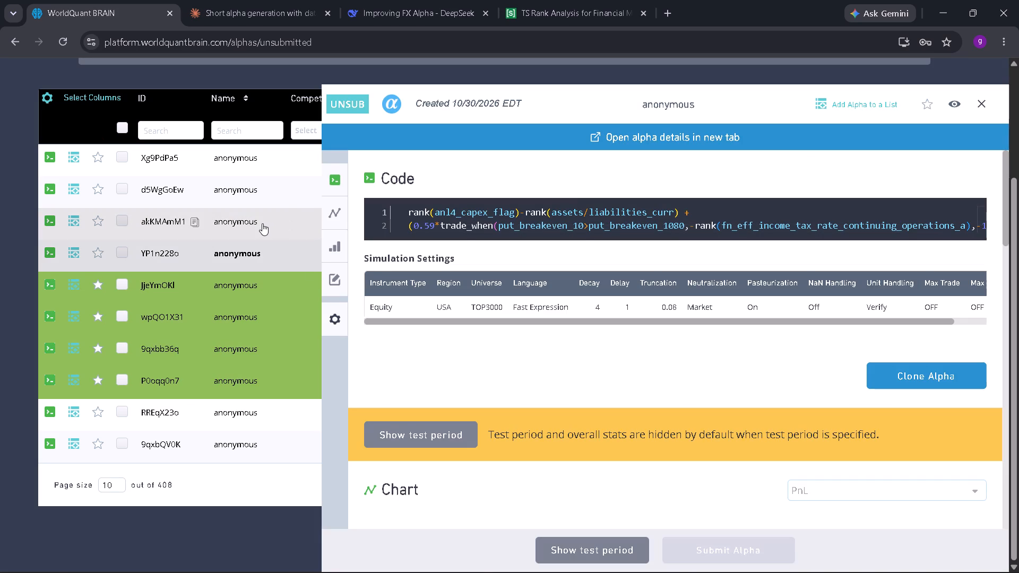
click(261, 224)
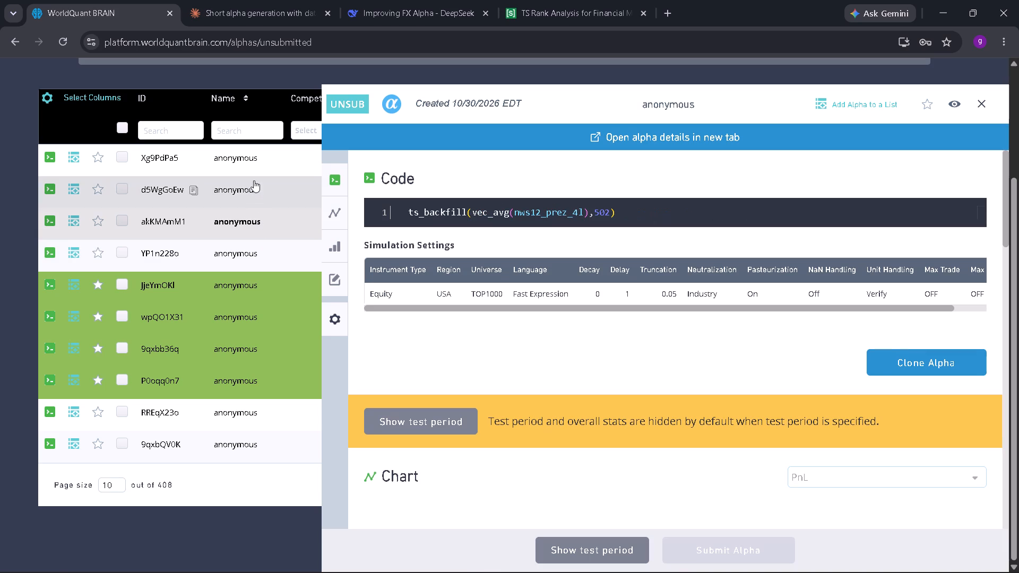
click(251, 184)
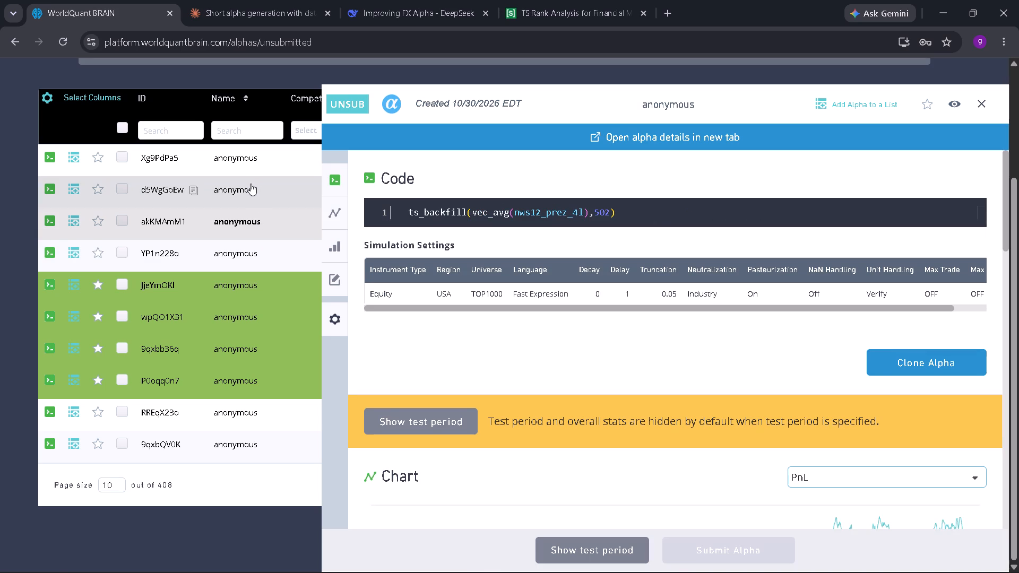
click(249, 162)
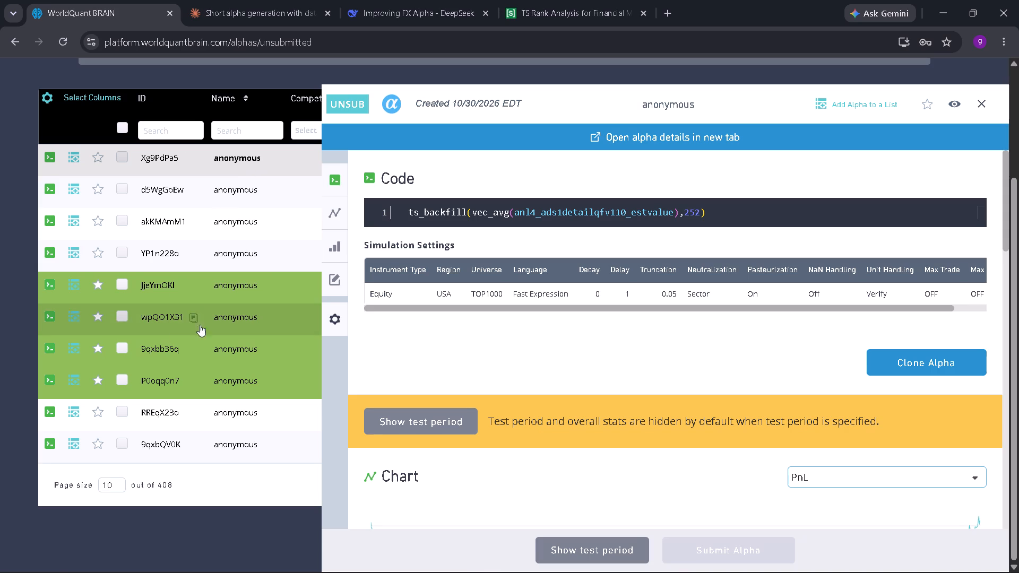
click(222, 286)
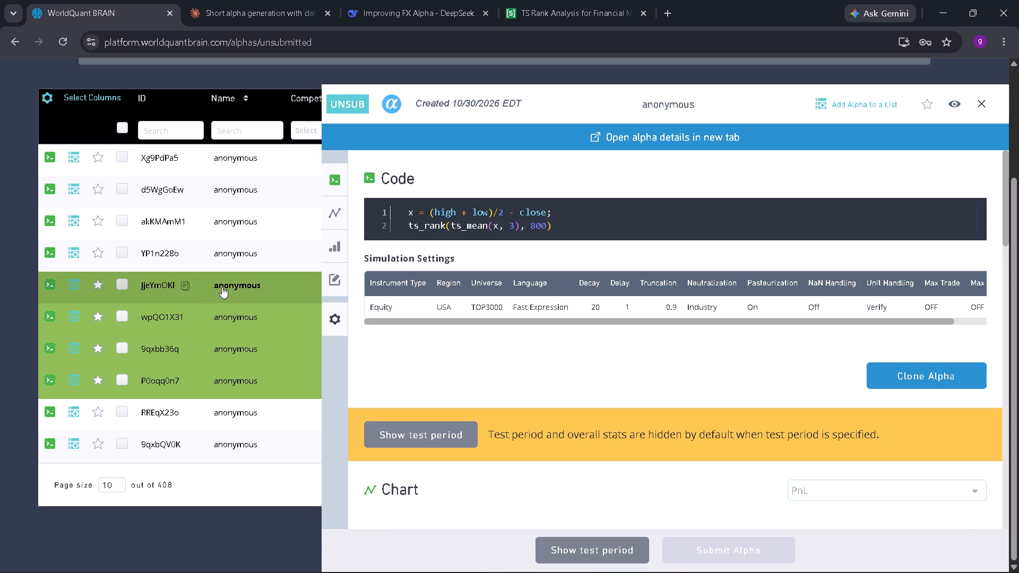
click(240, 314)
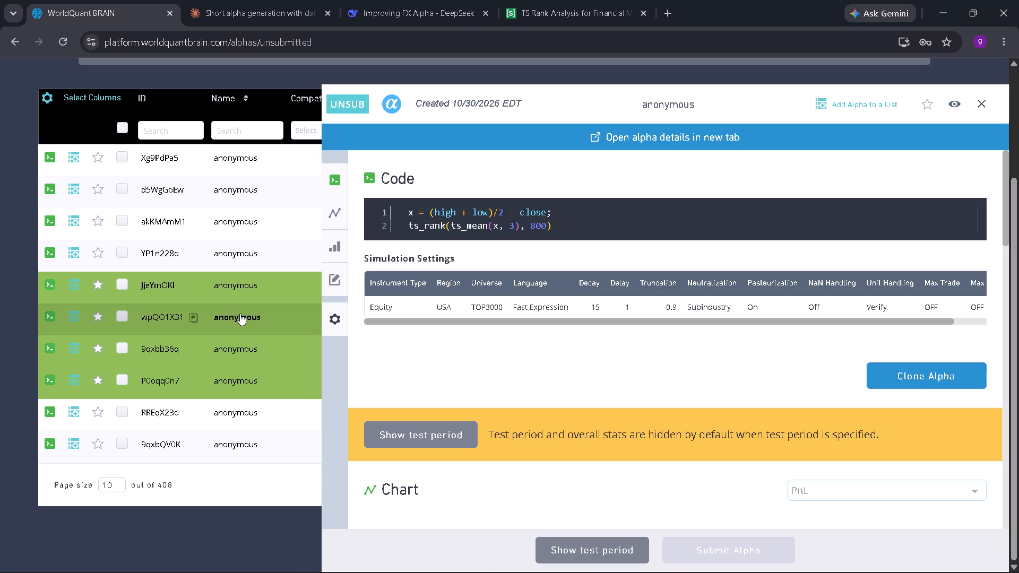
click(239, 348)
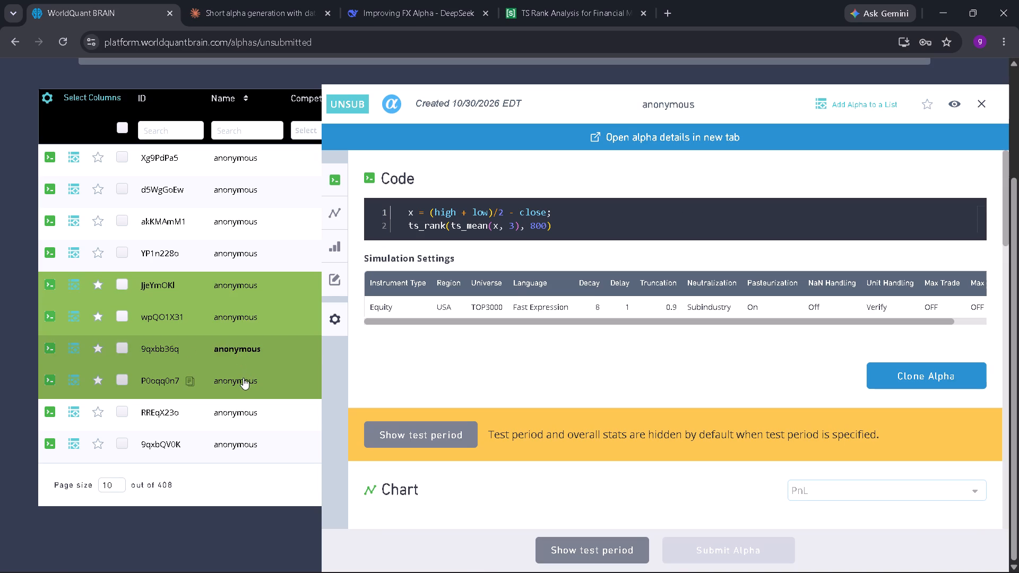
click(242, 379)
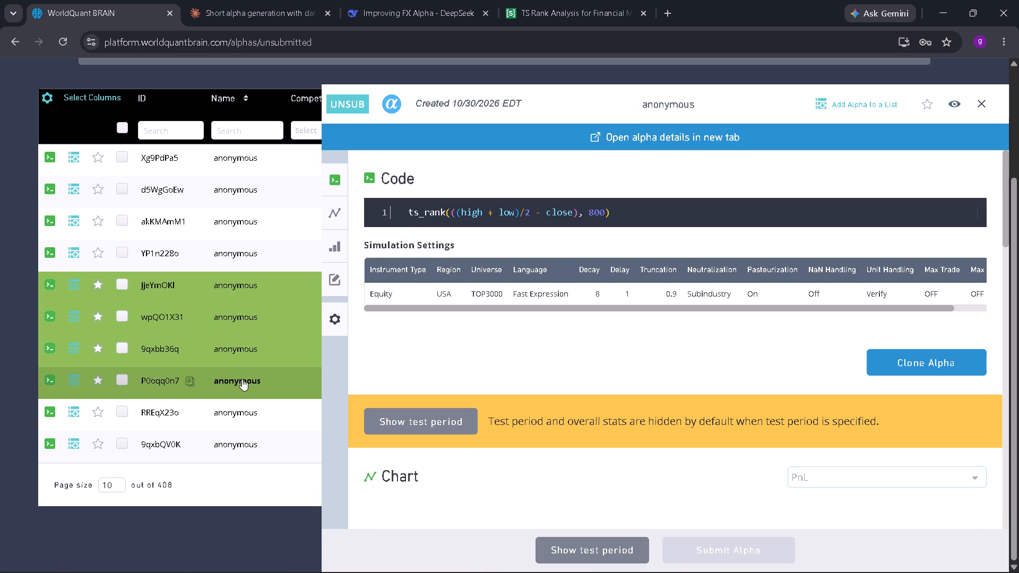
scroll(242, 379, down, 2)
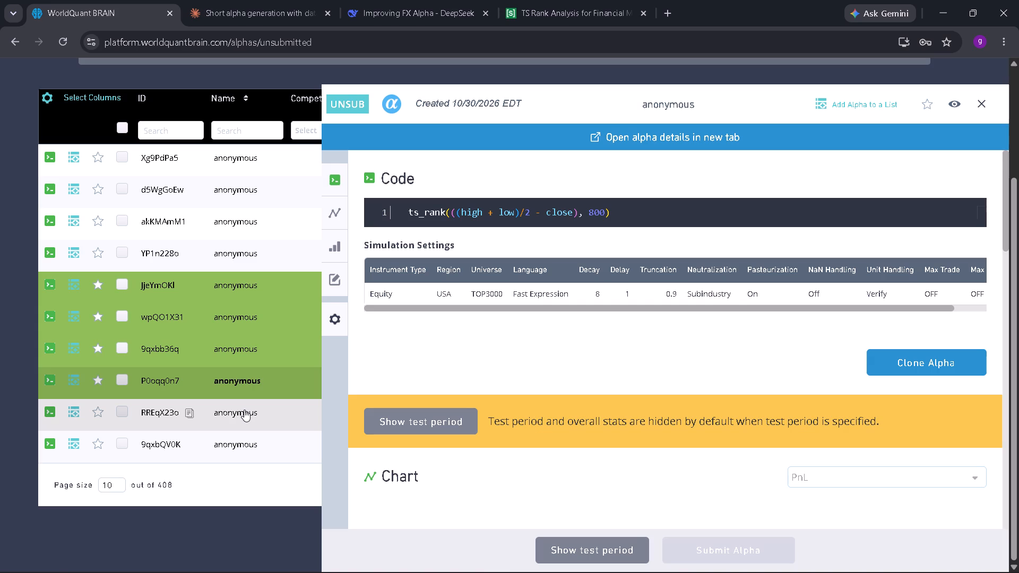
click(244, 410)
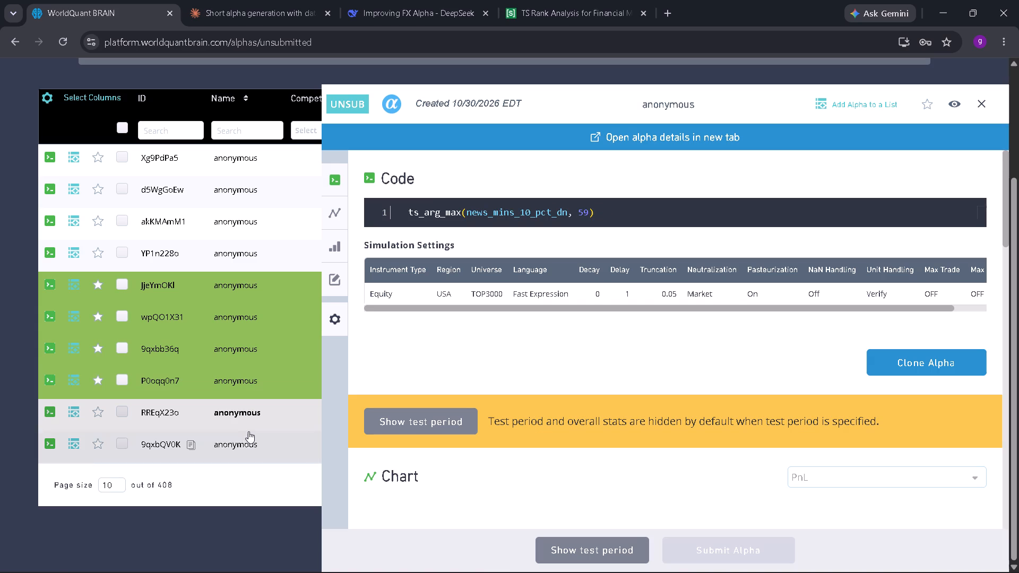
click(256, 414)
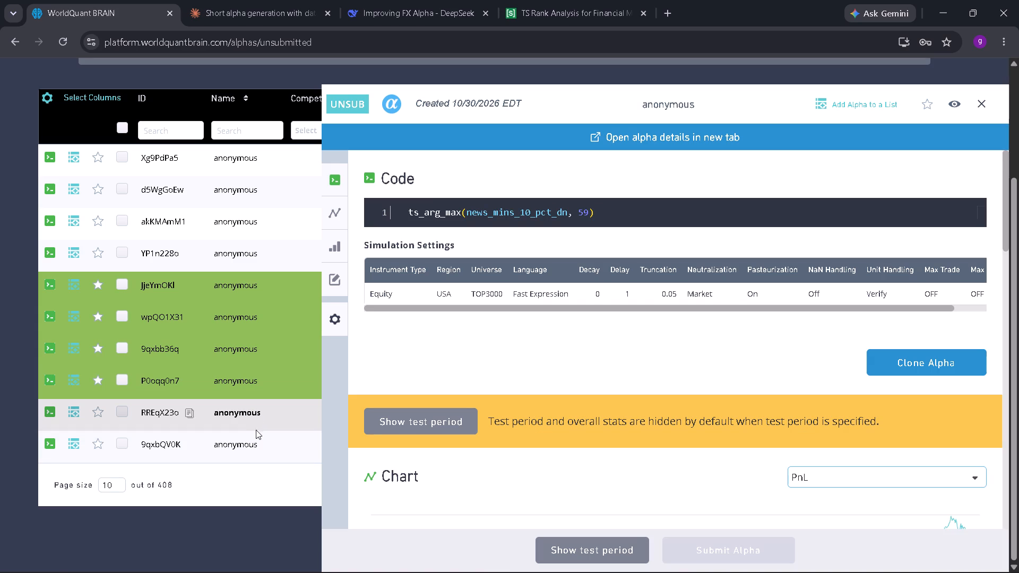
click(255, 437)
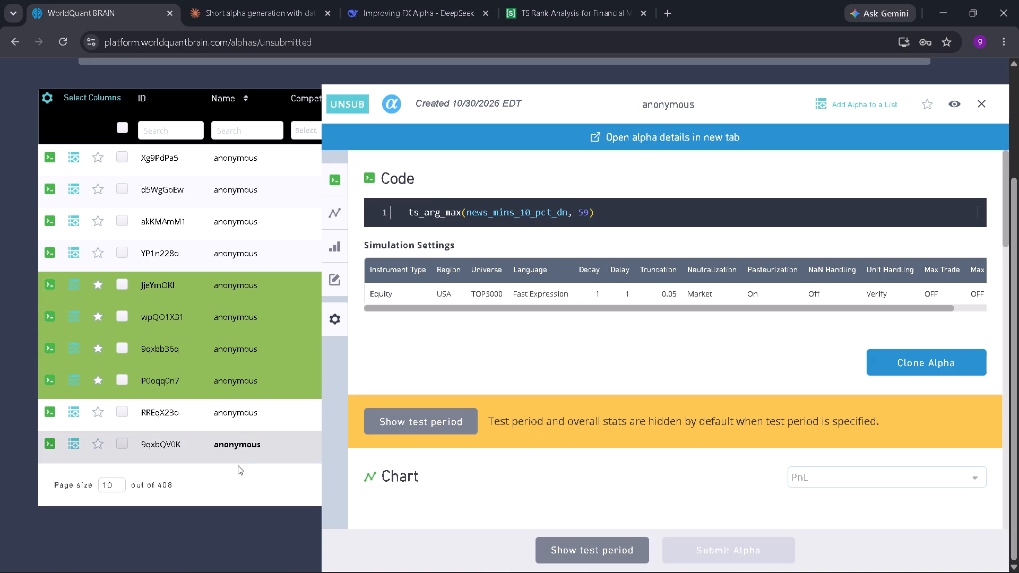
click(238, 465)
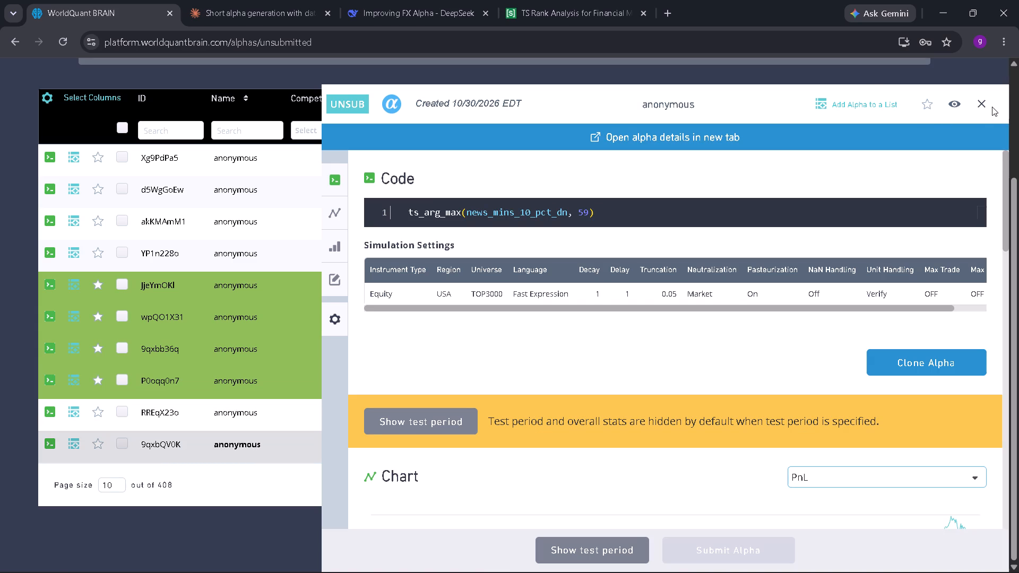
click(986, 101)
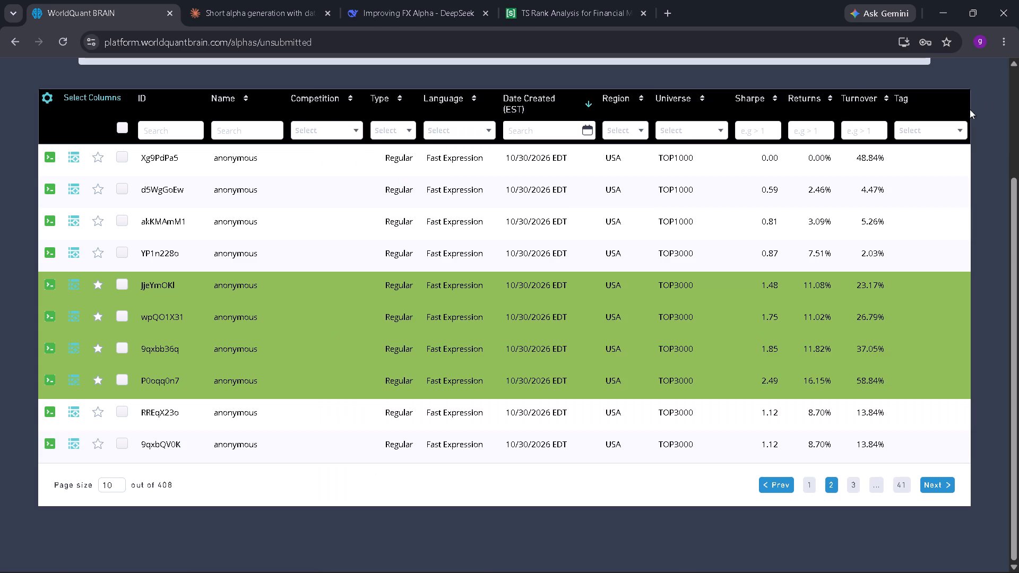
Go to page 3 of the unsubmitted alphas and examine the code and simulation settings of each alpha there.
click(853, 482)
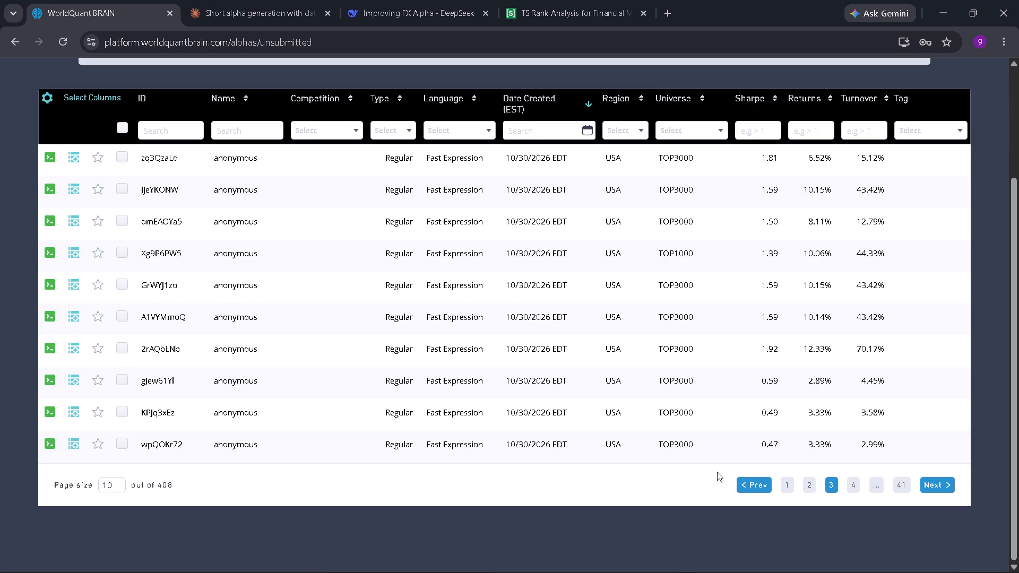
click(237, 148)
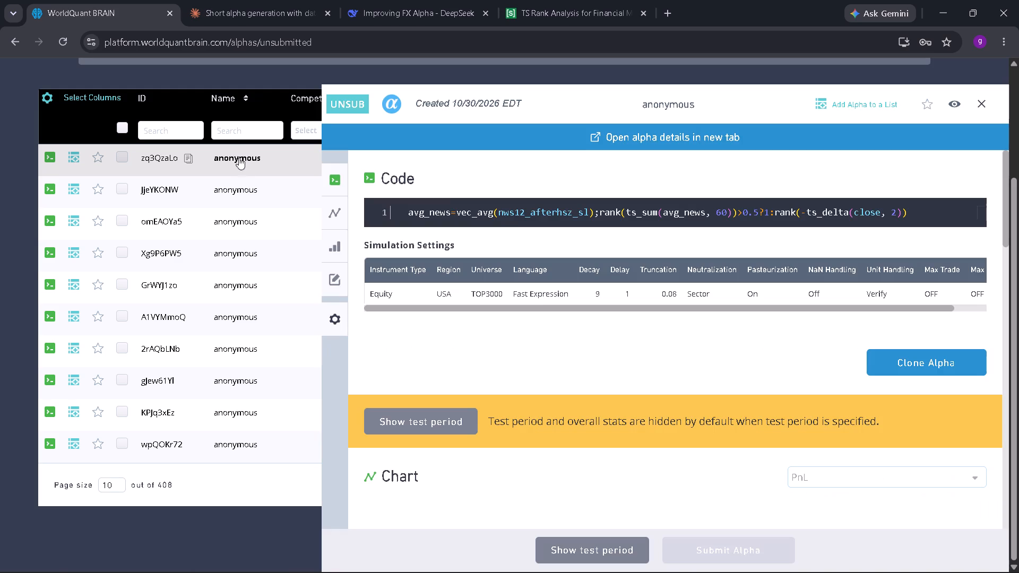
click(241, 183)
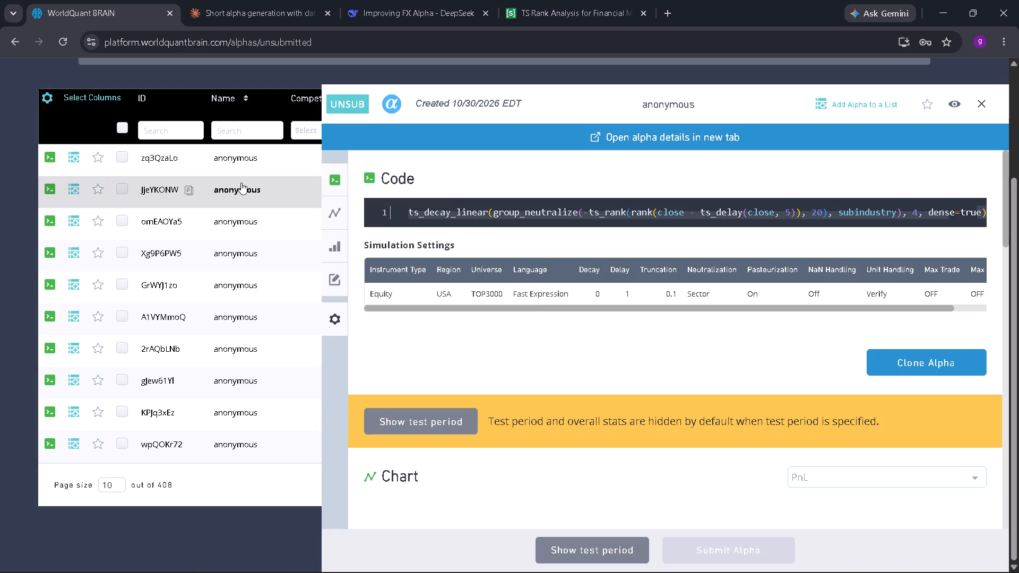
click(232, 222)
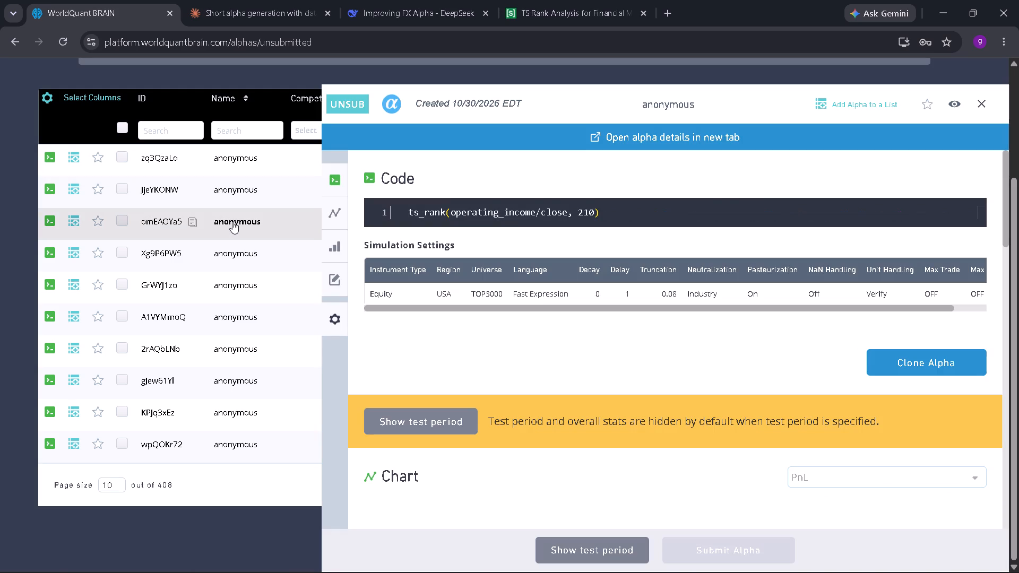
click(237, 245)
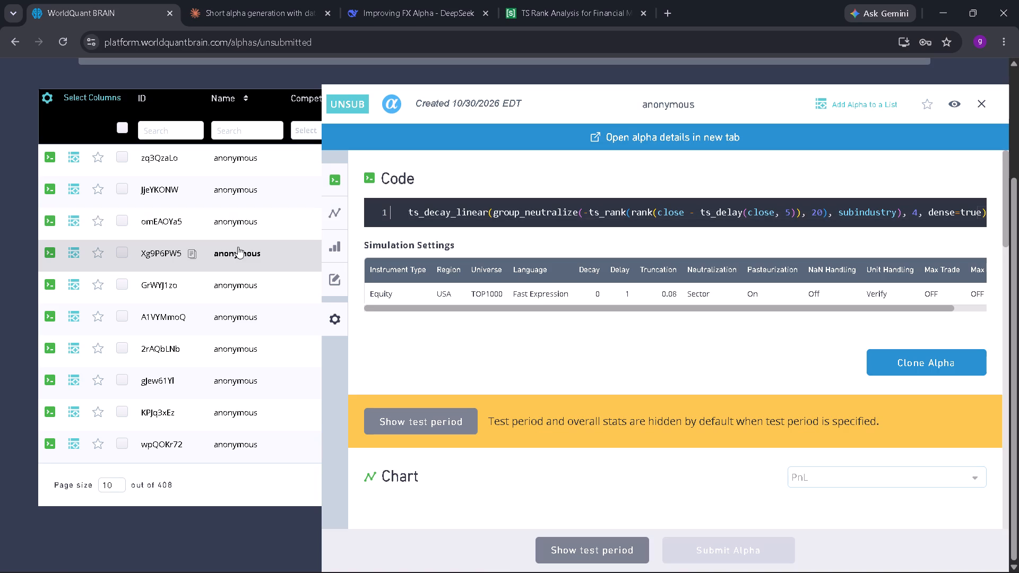
click(237, 282)
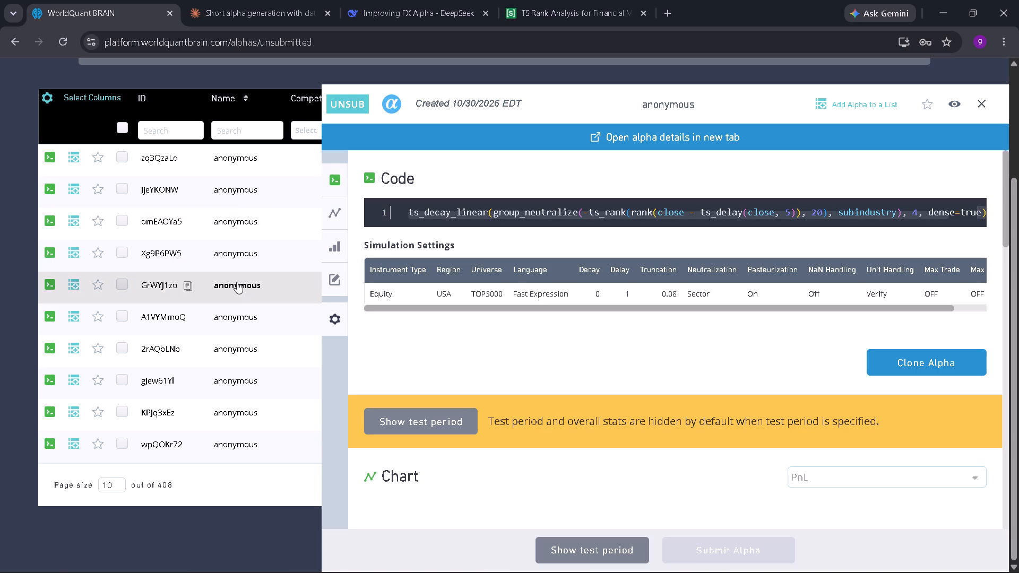
click(243, 305)
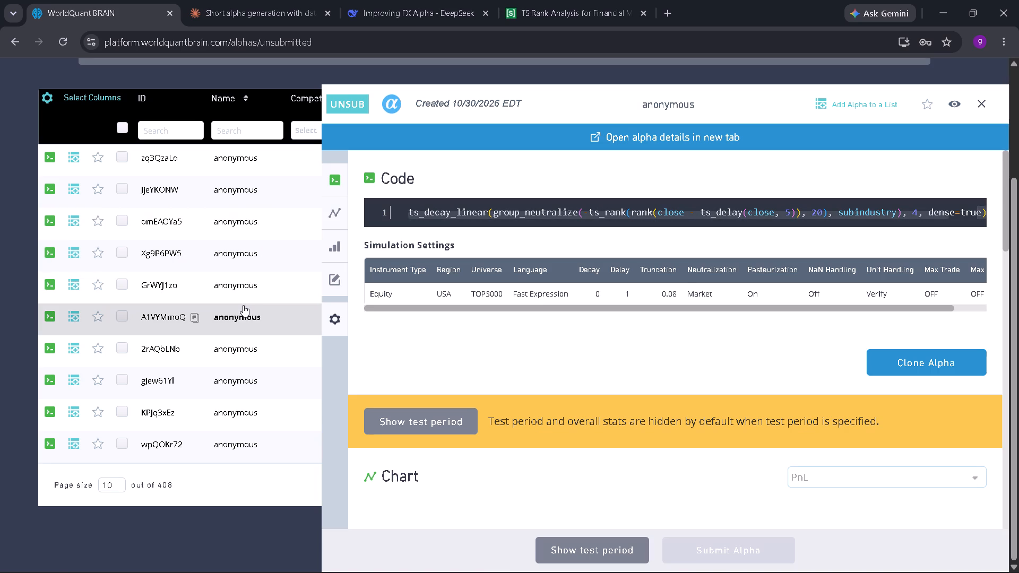
click(243, 337)
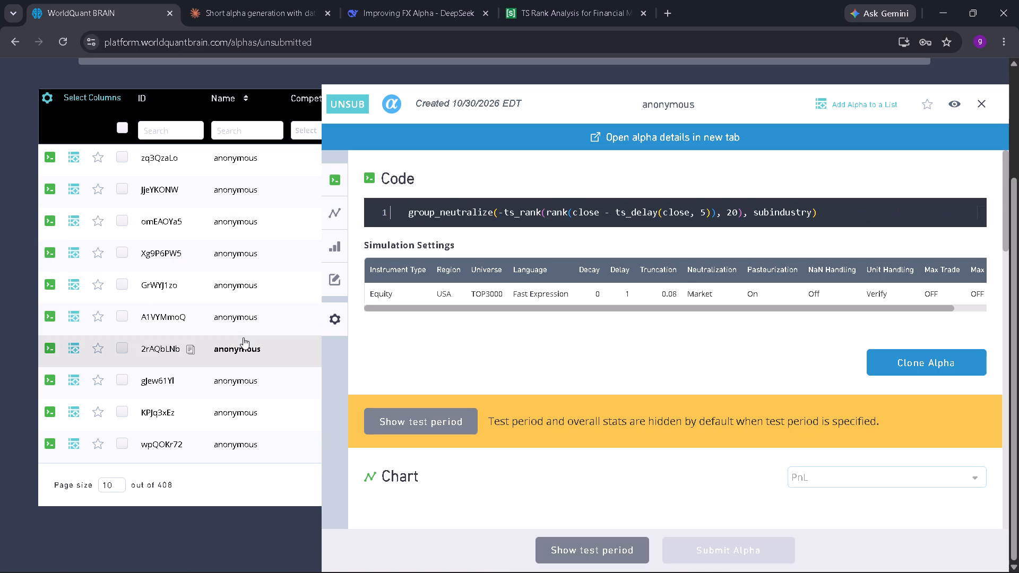
click(244, 379)
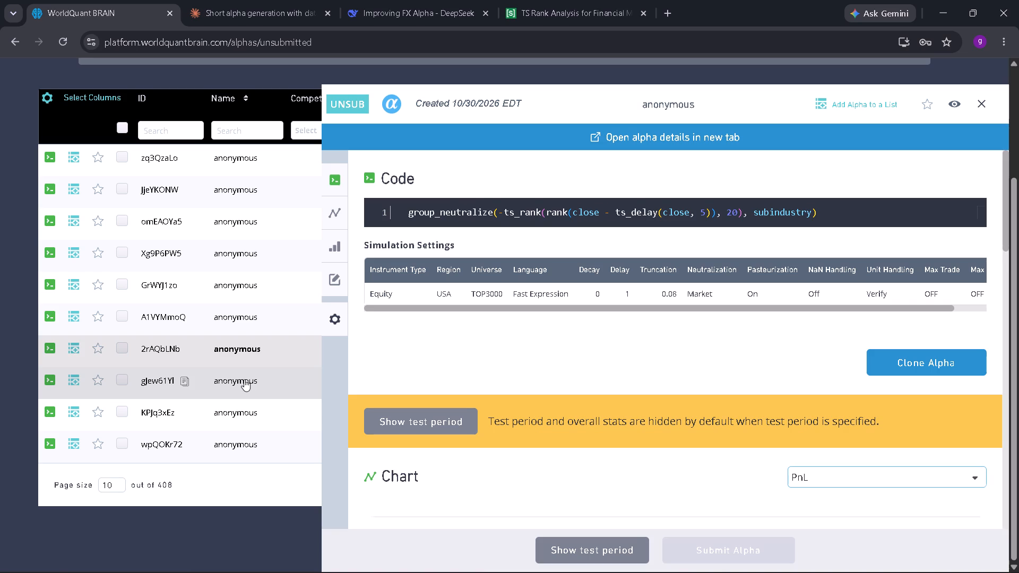
click(246, 411)
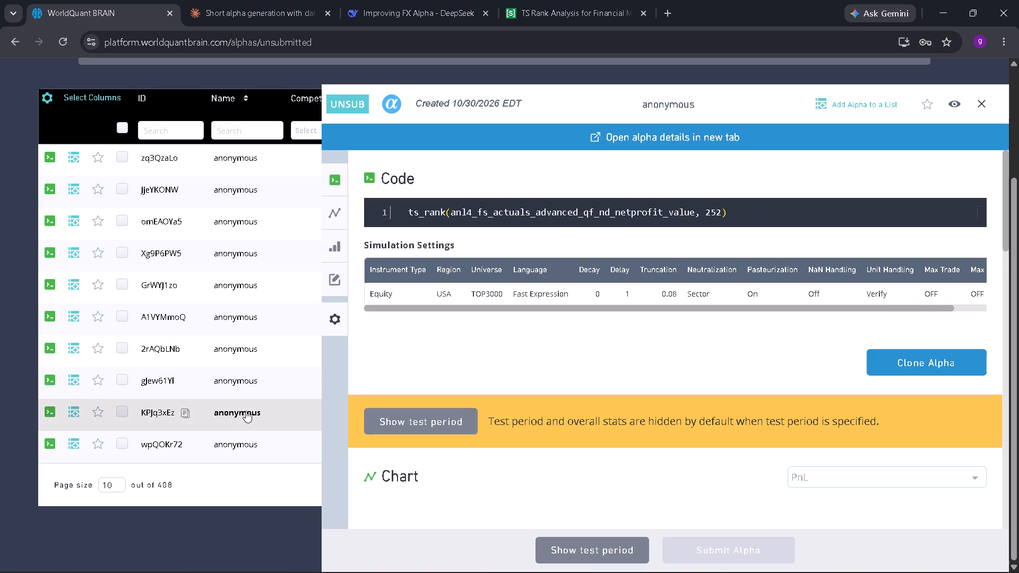
click(245, 439)
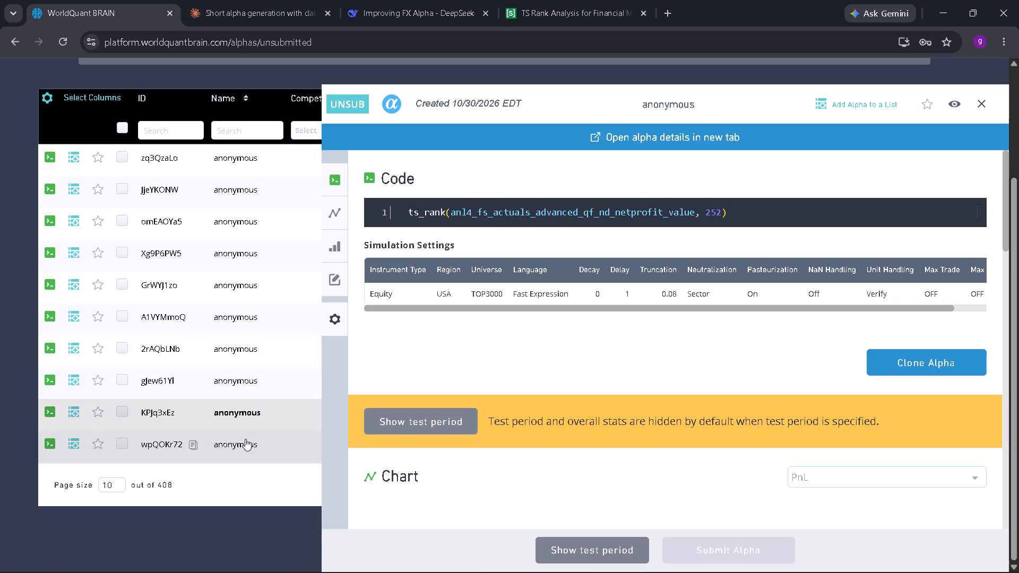
click(259, 303)
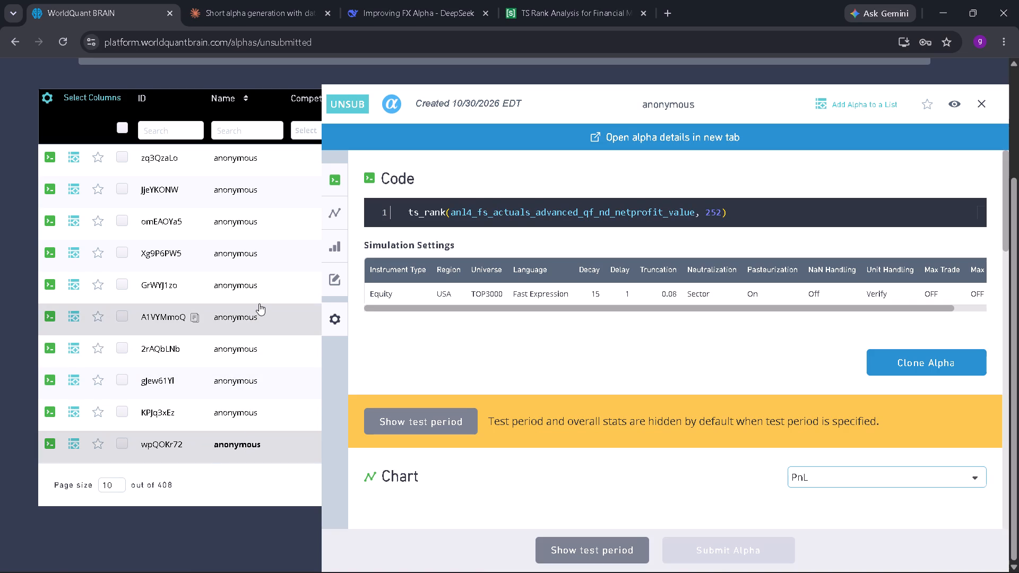
Examine the code and simulation settings of unsubmitted alphas GrWYJ1zo and Xg9P6PW5.
click(258, 290)
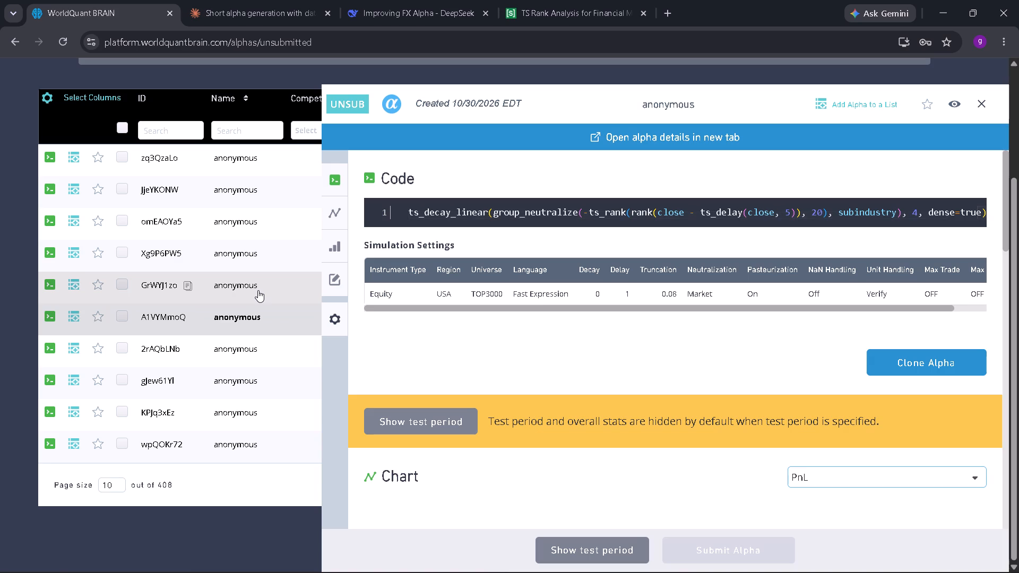
click(250, 262)
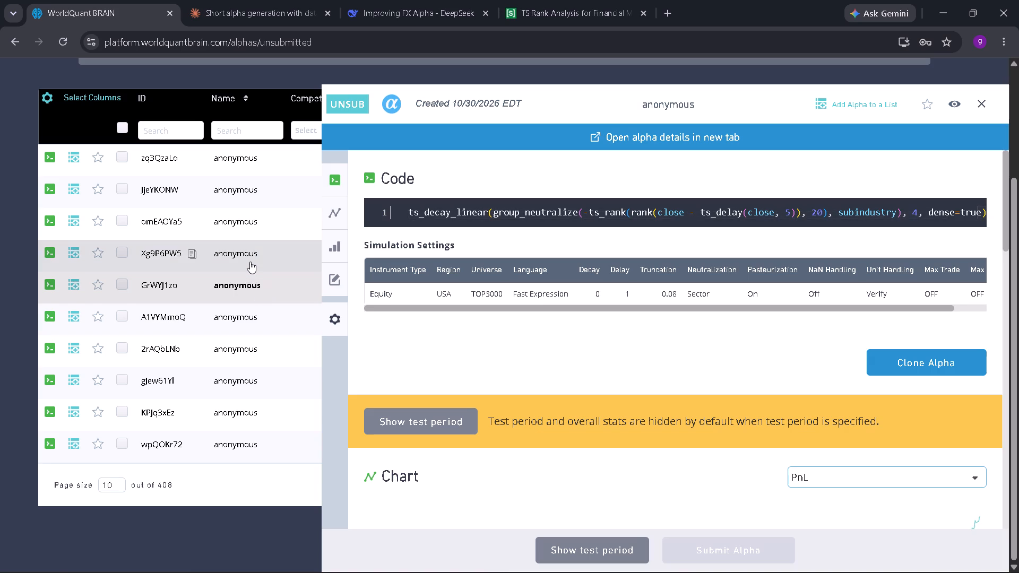
Open alpha omEAOYa5, reveal its test period, and review the yearly results in its IS Summary.
click(241, 230)
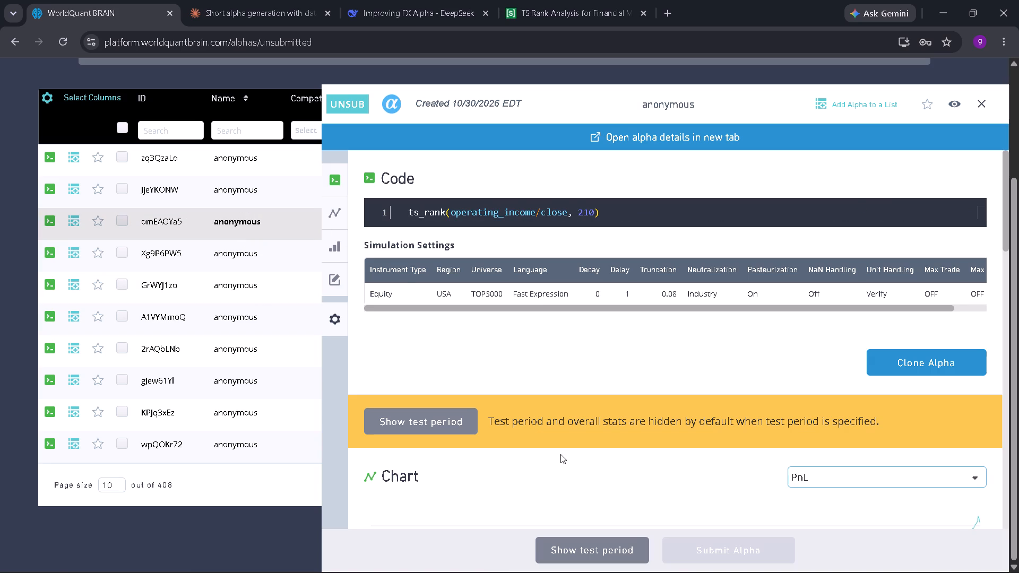
click(608, 544)
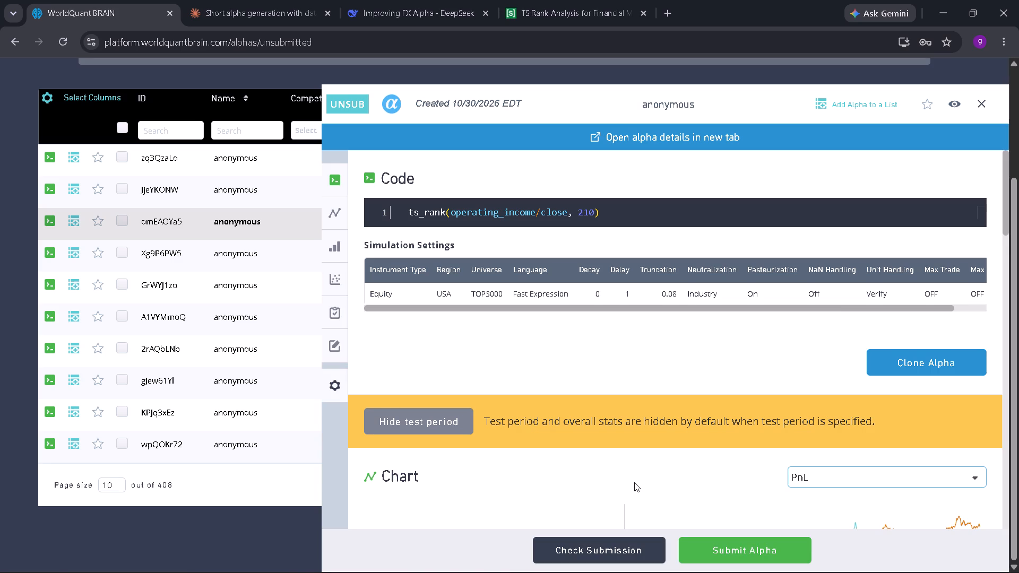
scroll(635, 478, down, 10)
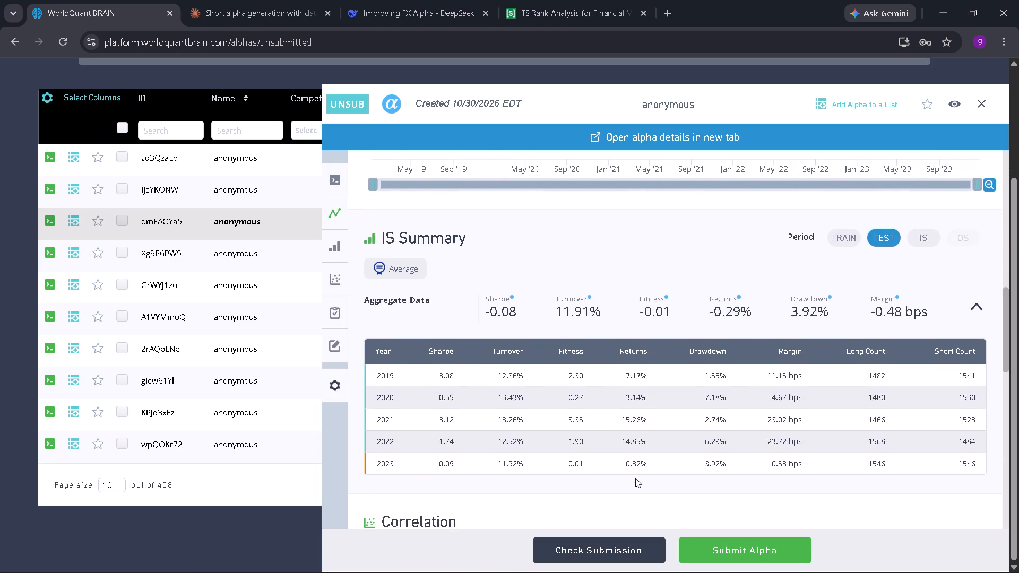
scroll(635, 478, up, 8)
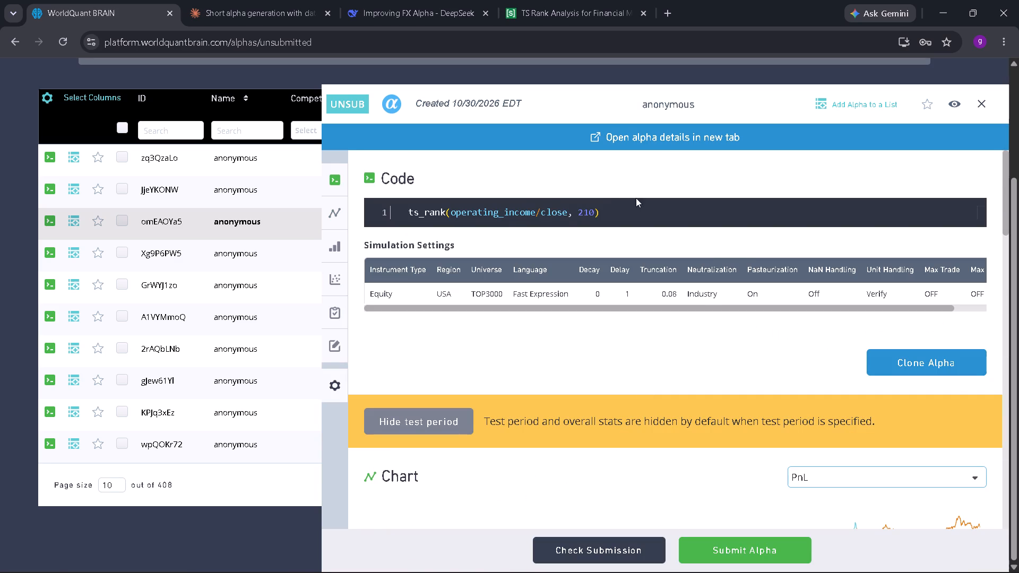
Select the whole expression ts_rank(operating_income/close, 210) in the code of alpha omEAOYa5.
drag(627, 207, 569, 212)
drag(569, 212, 399, 216)
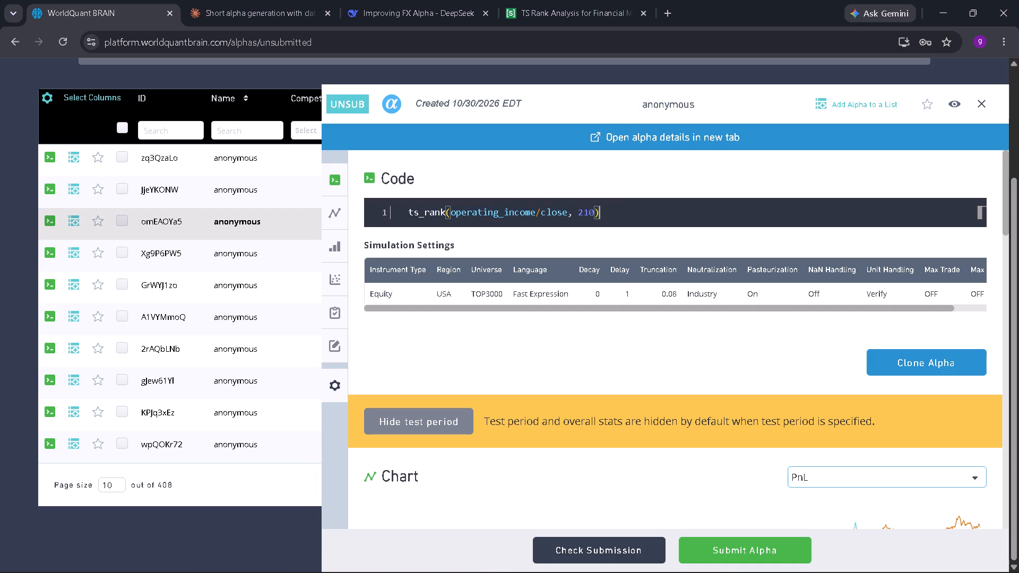
drag(399, 216, 401, 207)
click(401, 207)
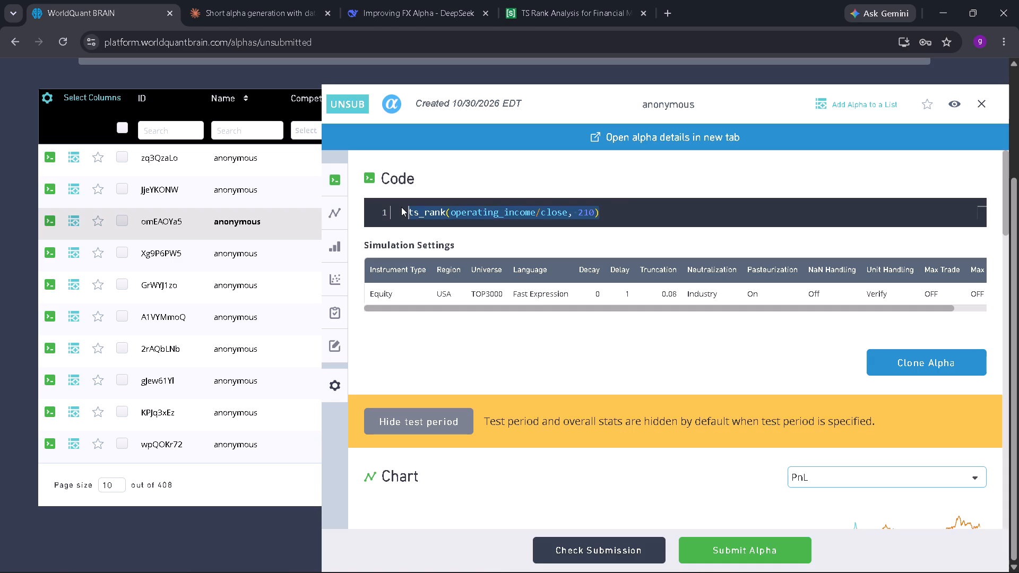
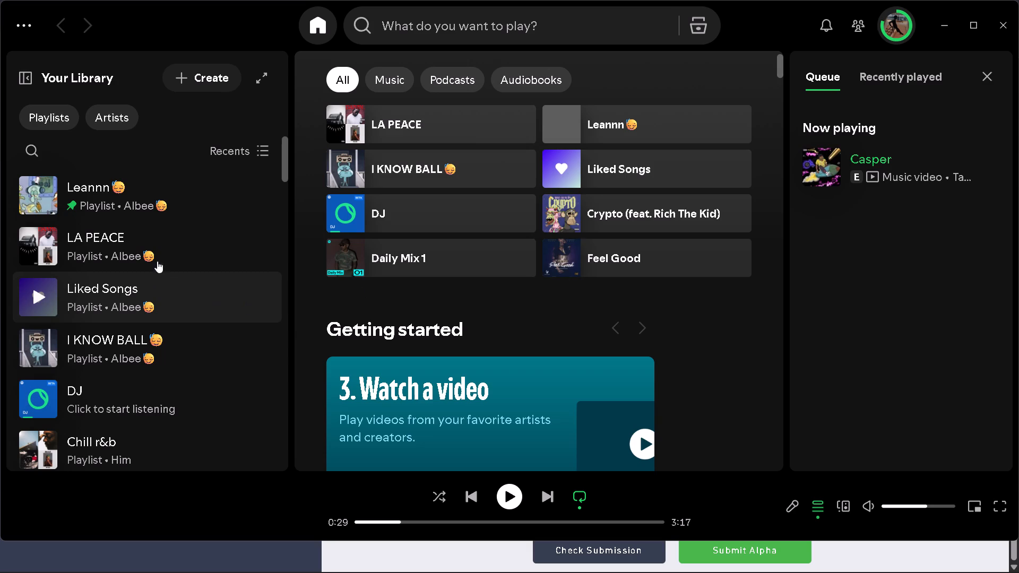
In Spotify, open the Leannn playlist and then the LA PEACE playlist, and look through the LA PEACE songs for one to play.
click(176, 197)
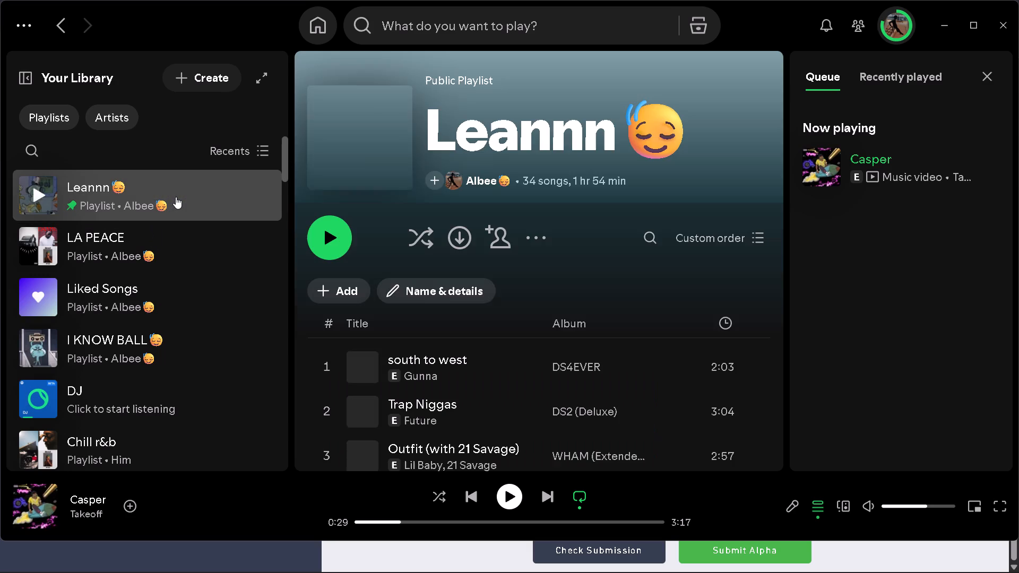
click(159, 241)
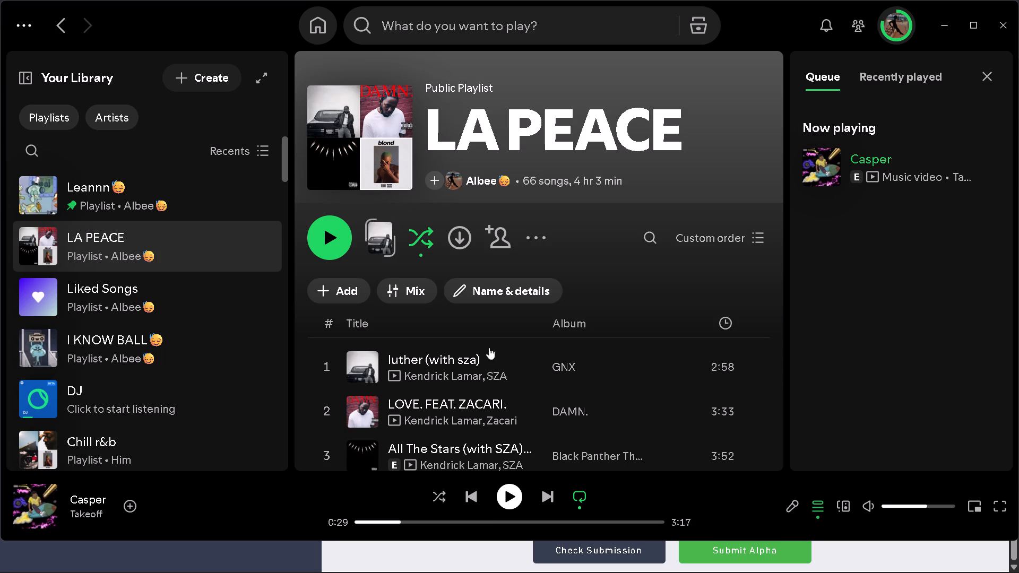
scroll(523, 385, down, 5)
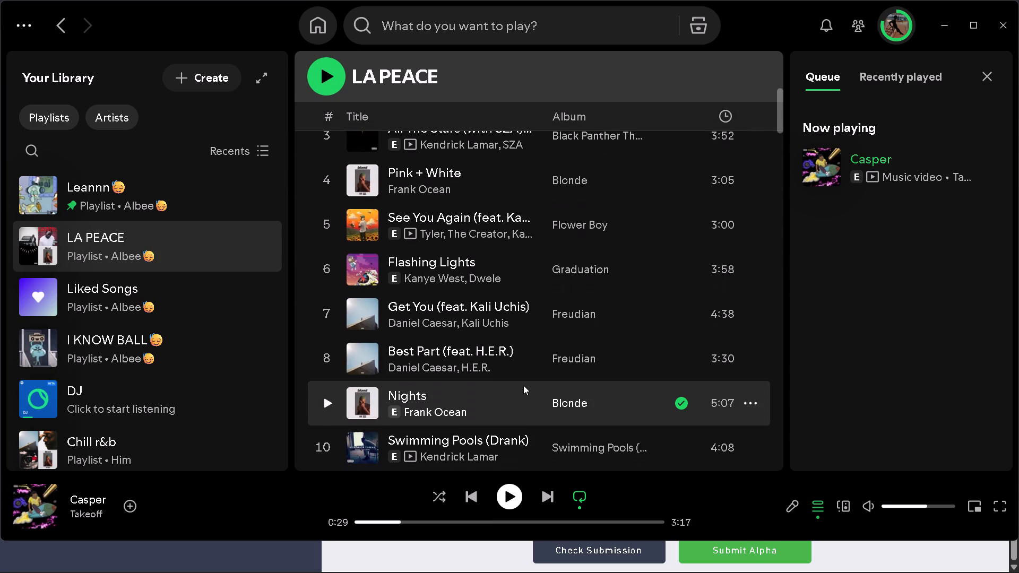
scroll(523, 385, down, 4)
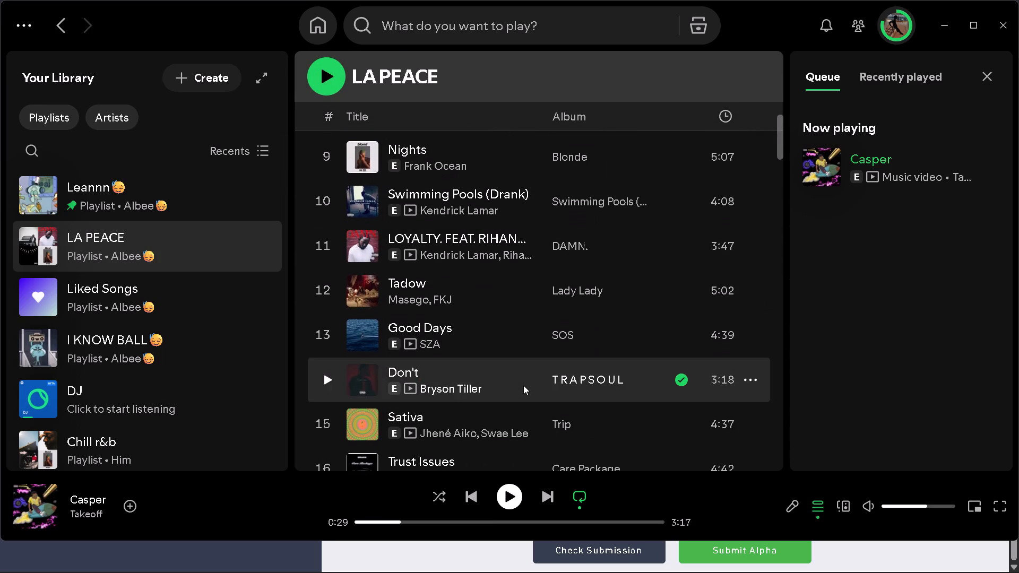
scroll(523, 385, down, 5)
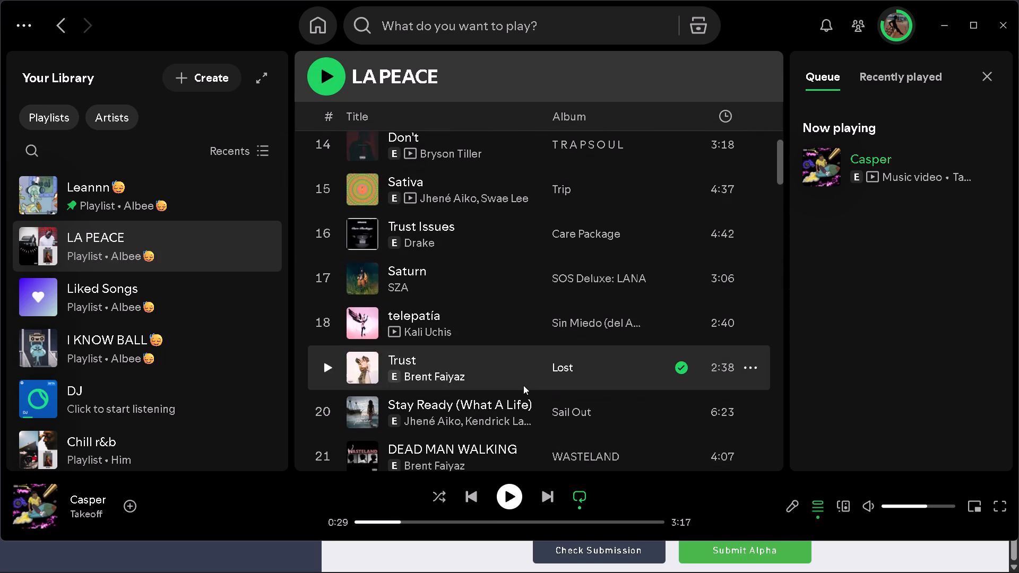
scroll(523, 385, down, 2)
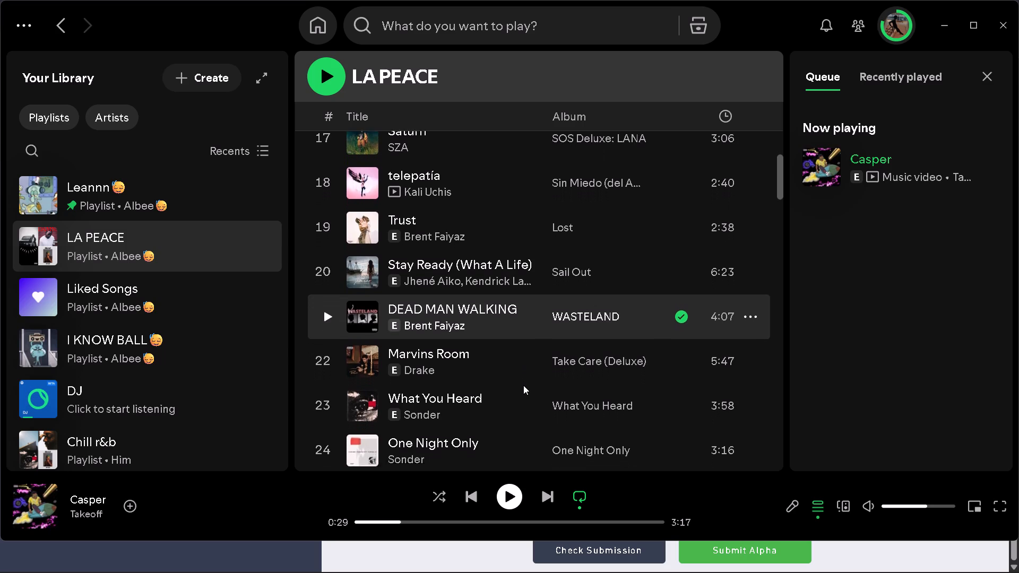
scroll(523, 385, down, 6)
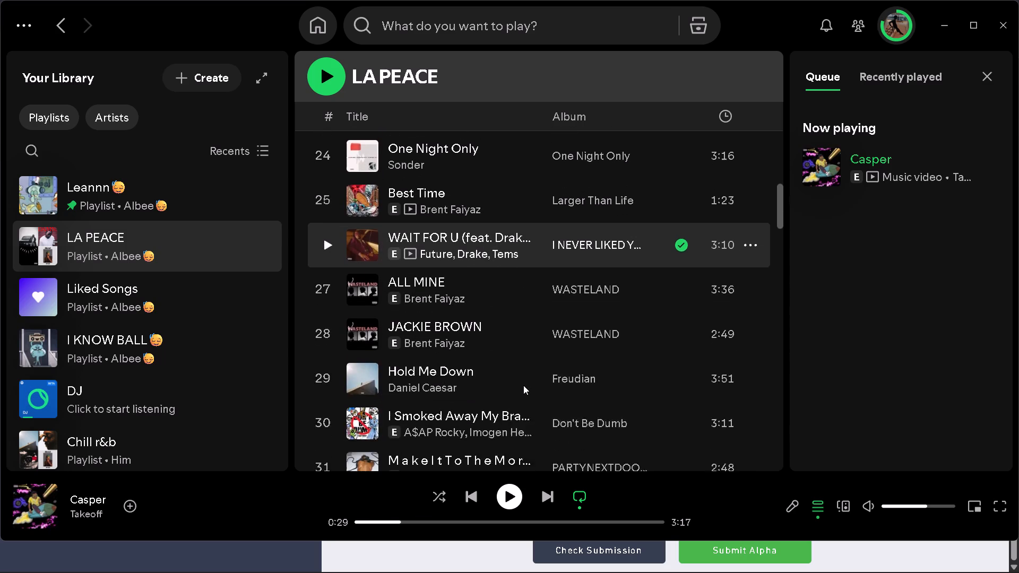
scroll(523, 385, down, 5)
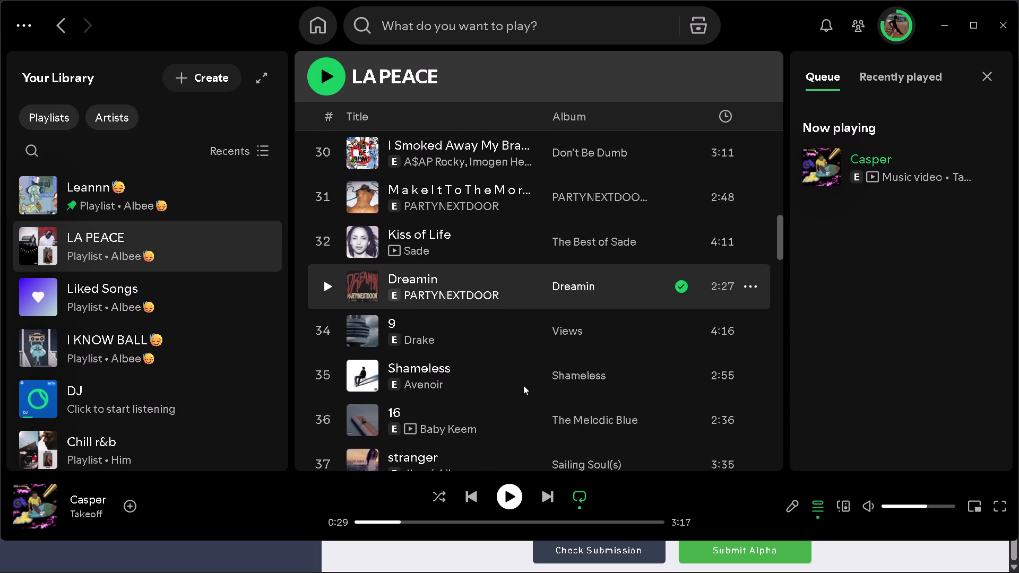
scroll(523, 385, down, 3)
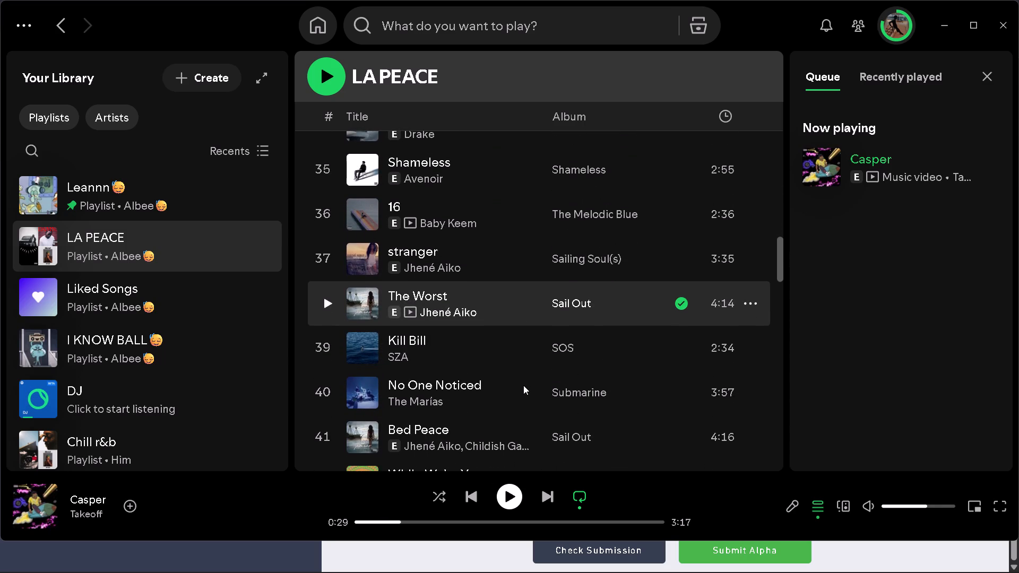
scroll(523, 385, down, 2)
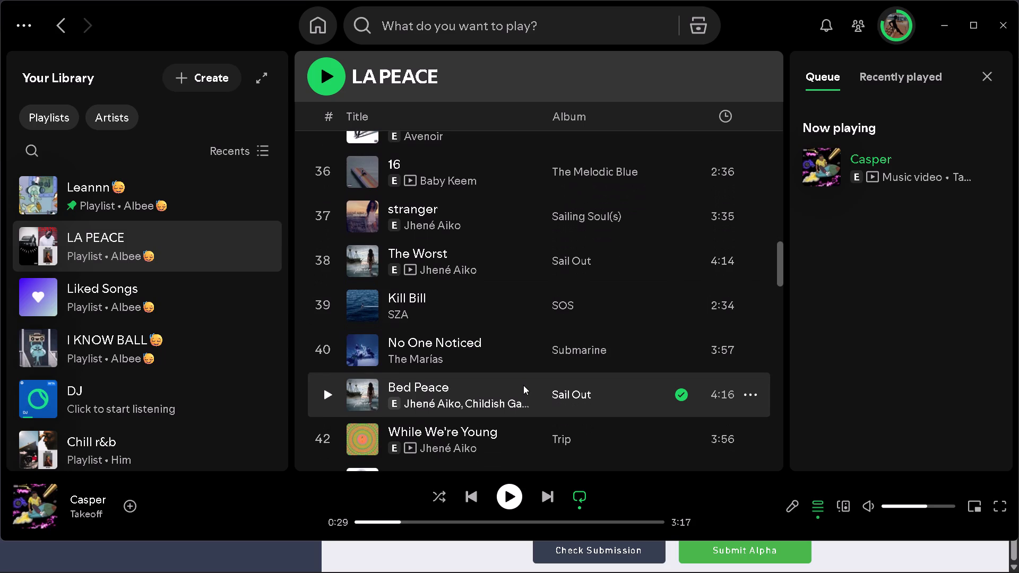
scroll(523, 385, down, 4)
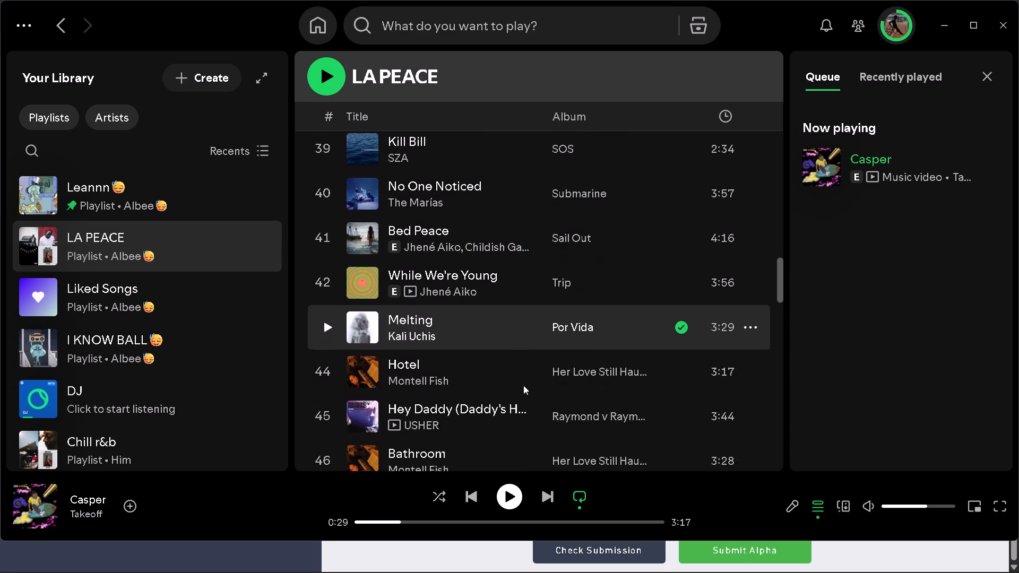
scroll(523, 385, down, 5)
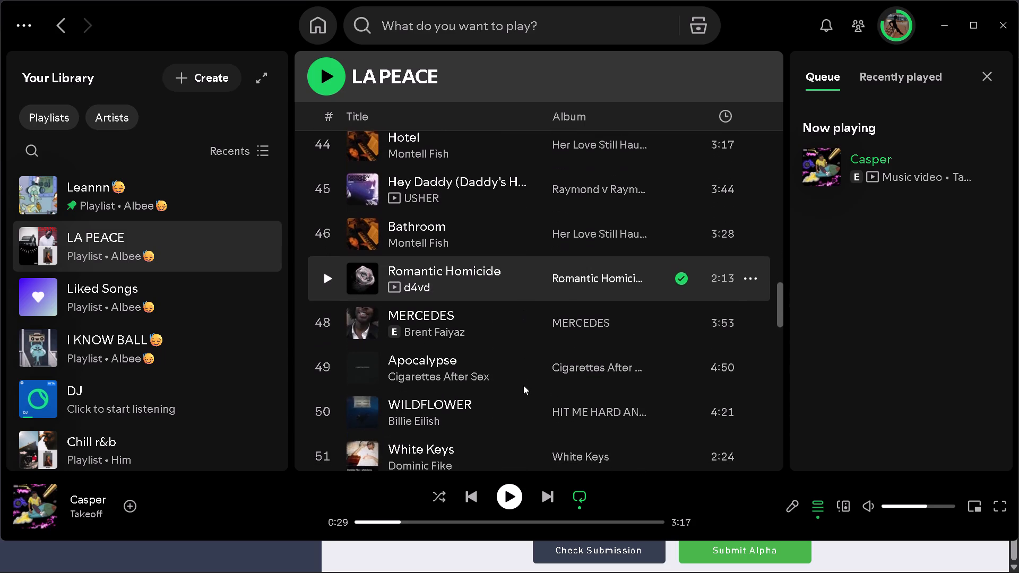
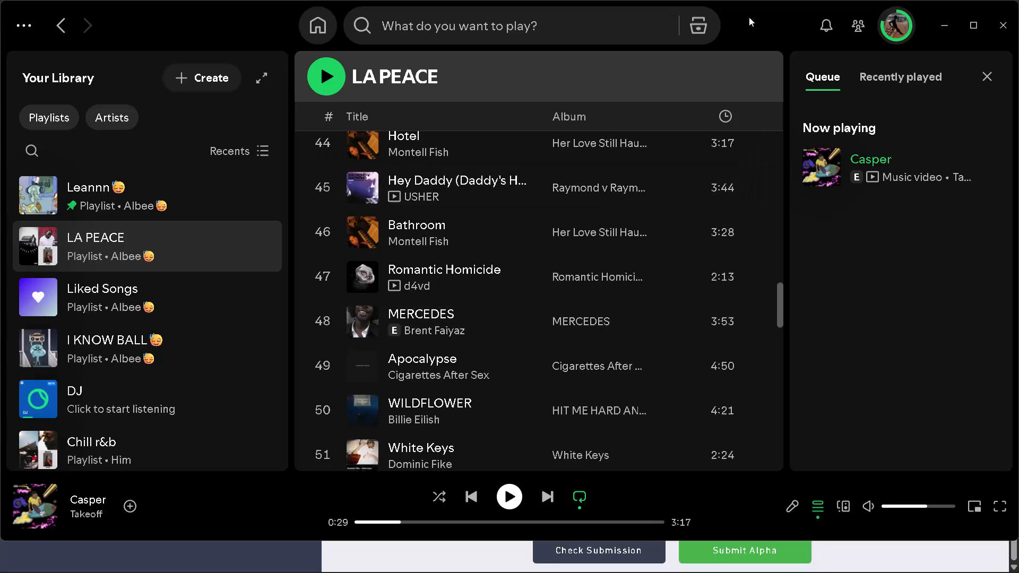
Minimize Spotify and return to the open alpha's details on the WorldQuant BRAIN unsubmitted alphas page.
click(935, 10)
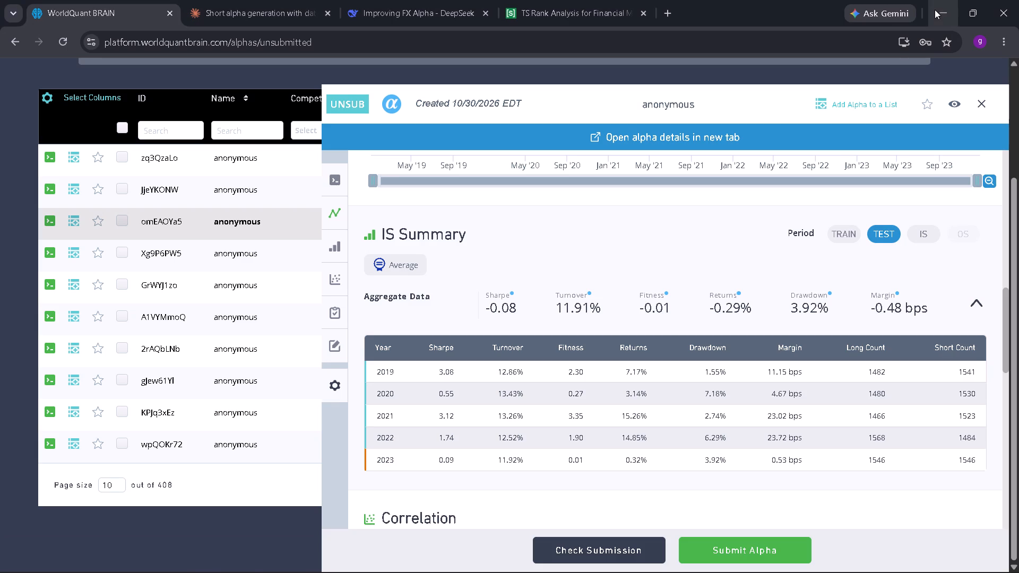
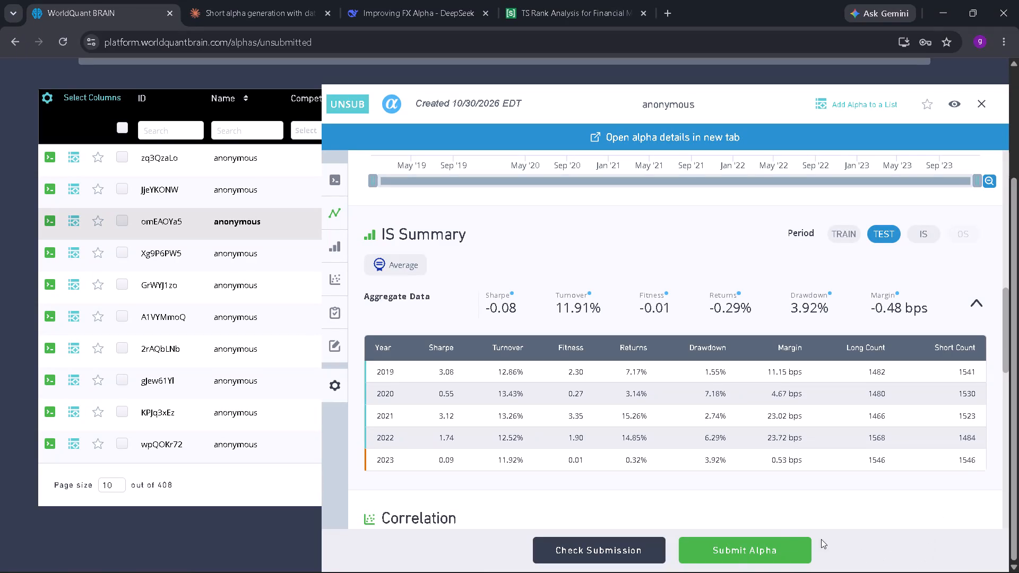
Try to submit the open unsubmitted alpha omEAOYa5 and expand the failed checks in its IS Testing Status.
click(789, 538)
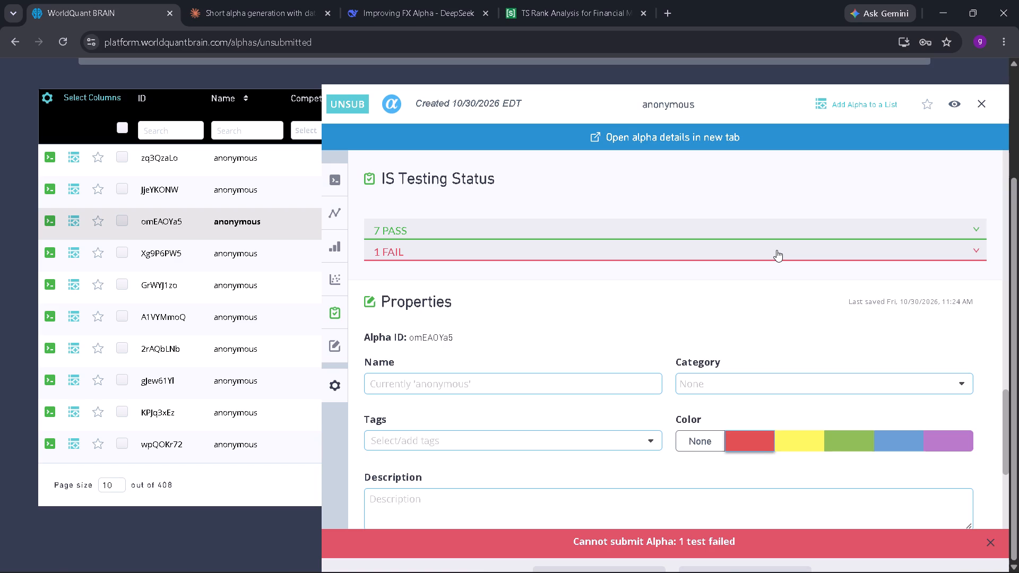
click(776, 250)
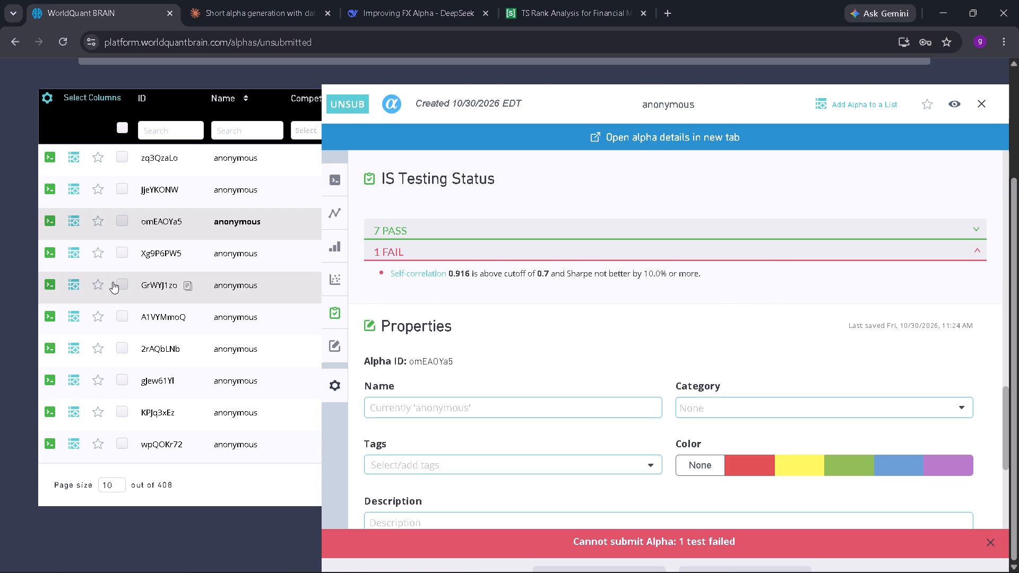
On the Simulate page, set Simulation 9's neutralization to Sector, apply the settings and rerun the adj_net_income_avg simulation.
scroll(113, 282, up, 5)
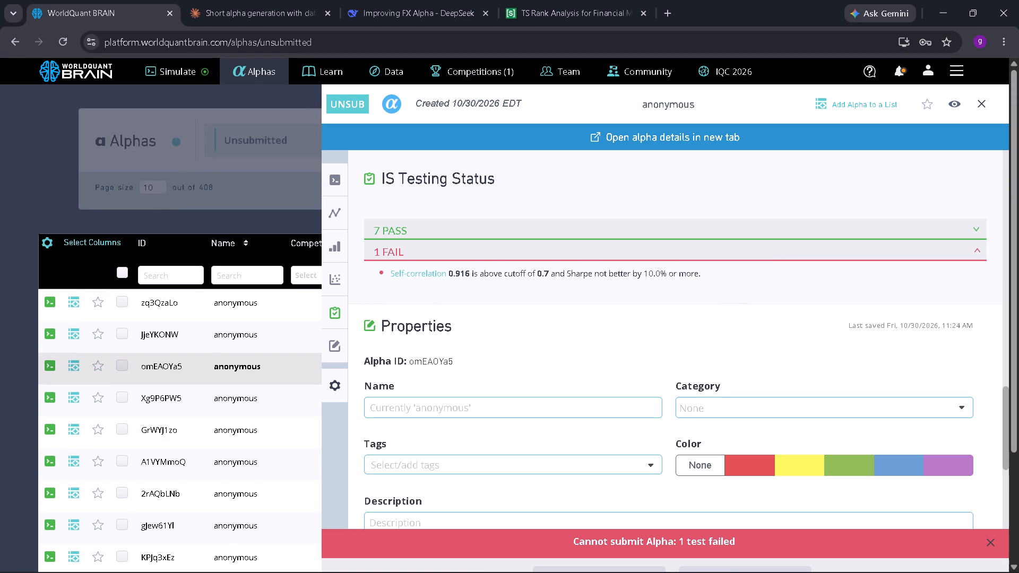
click(172, 76)
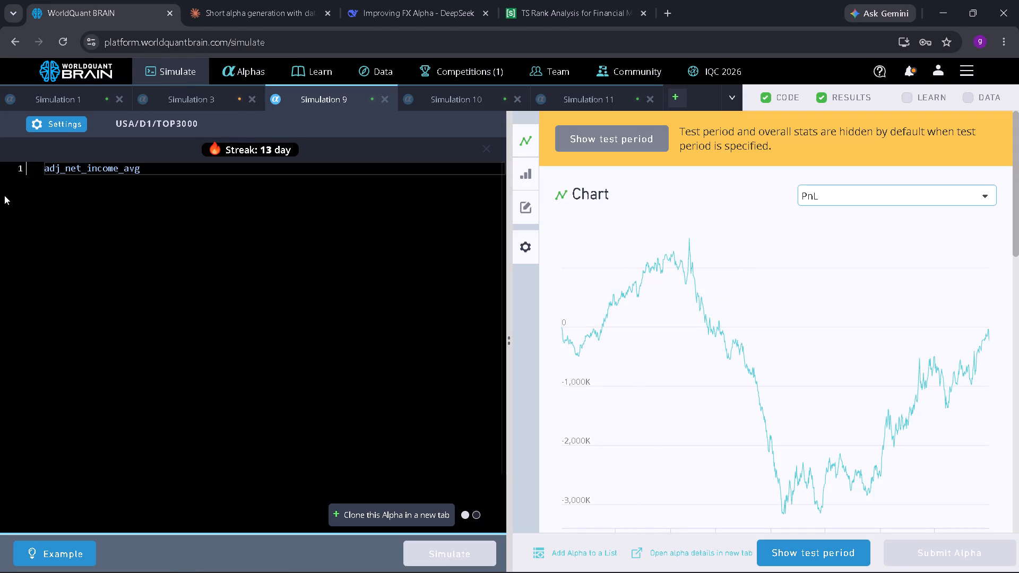
click(68, 116)
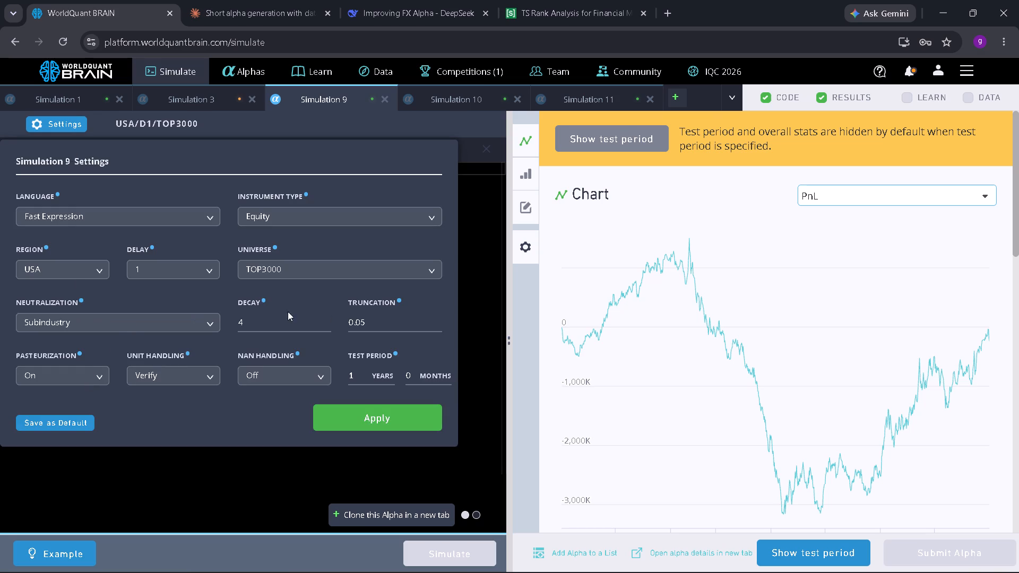
click(172, 328)
click(87, 381)
click(365, 414)
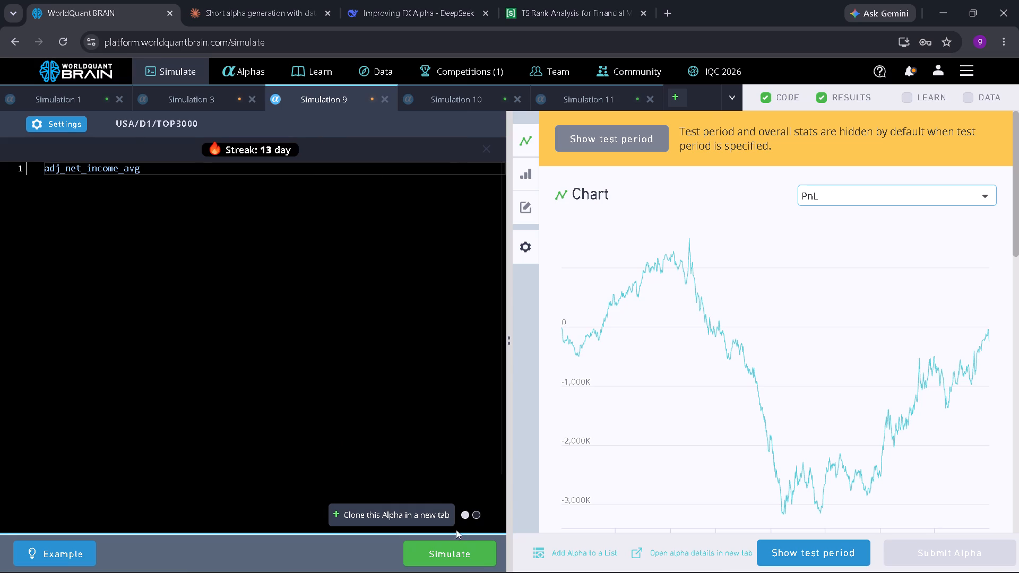
click(460, 555)
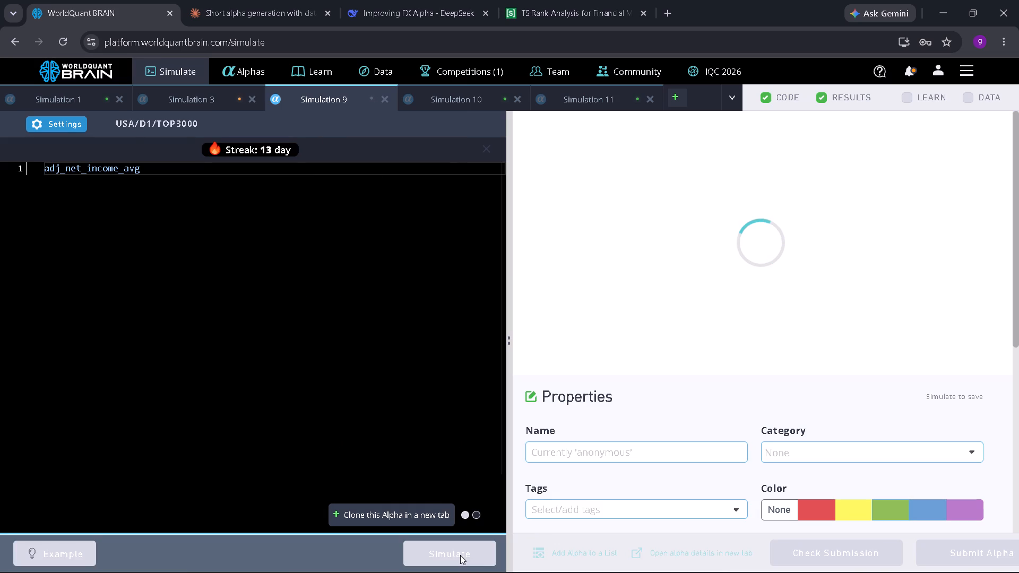
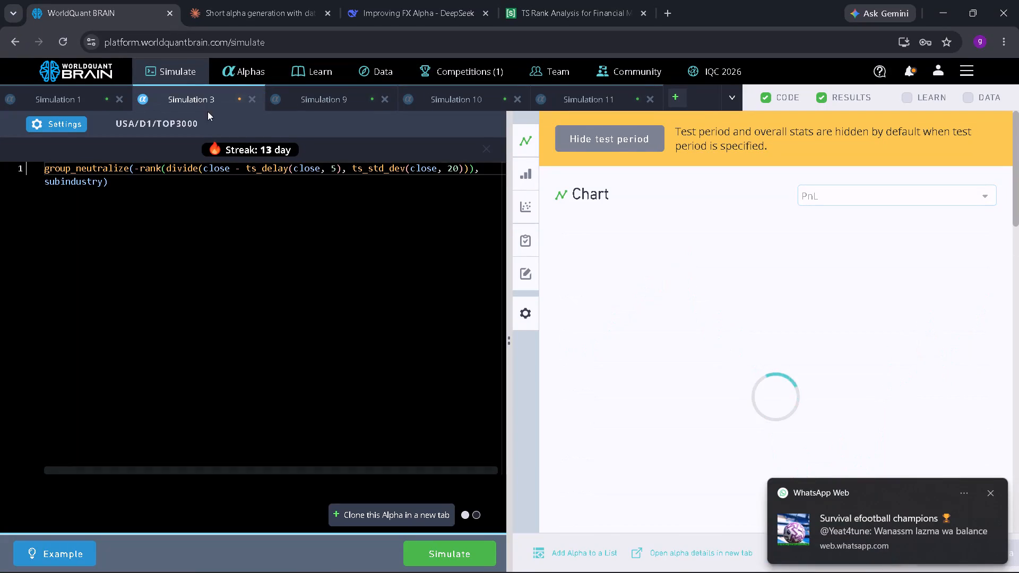
Run Simulation 3 with the subindustry-neutralized expression ranking the 5-day close change divided by its 20-day standard deviation.
click(453, 557)
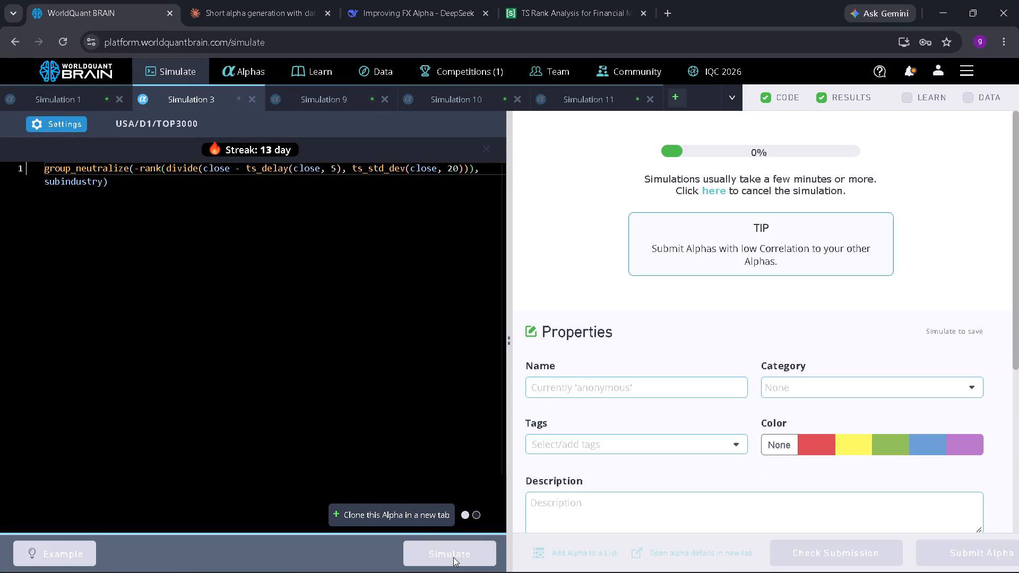